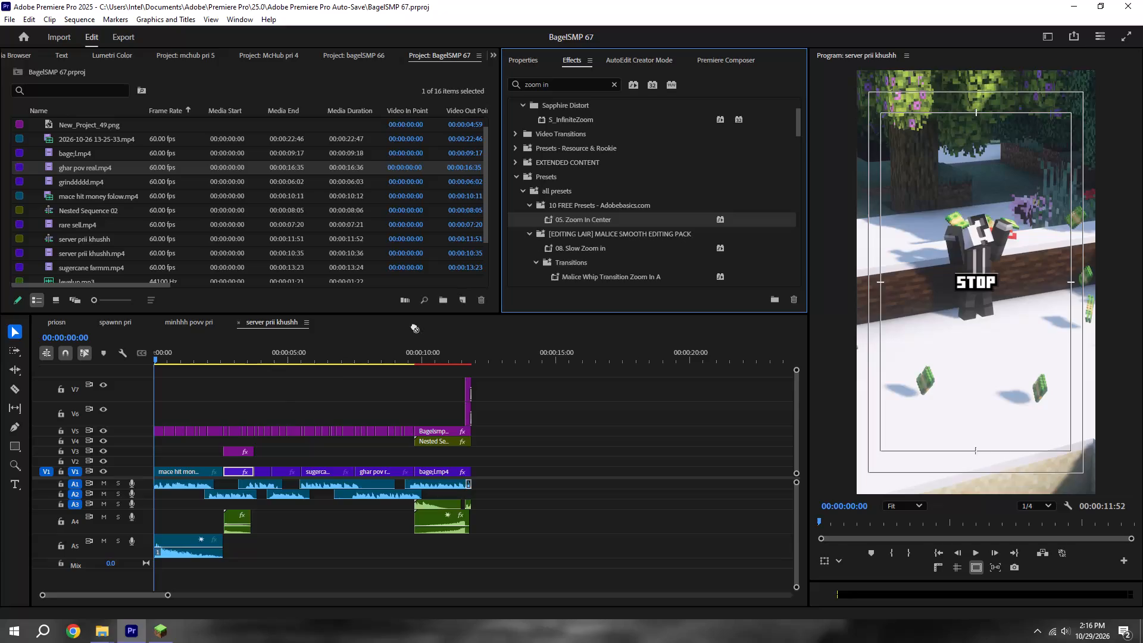
Shorten the effects search to "zoom" and save the project.
click(569, 85)
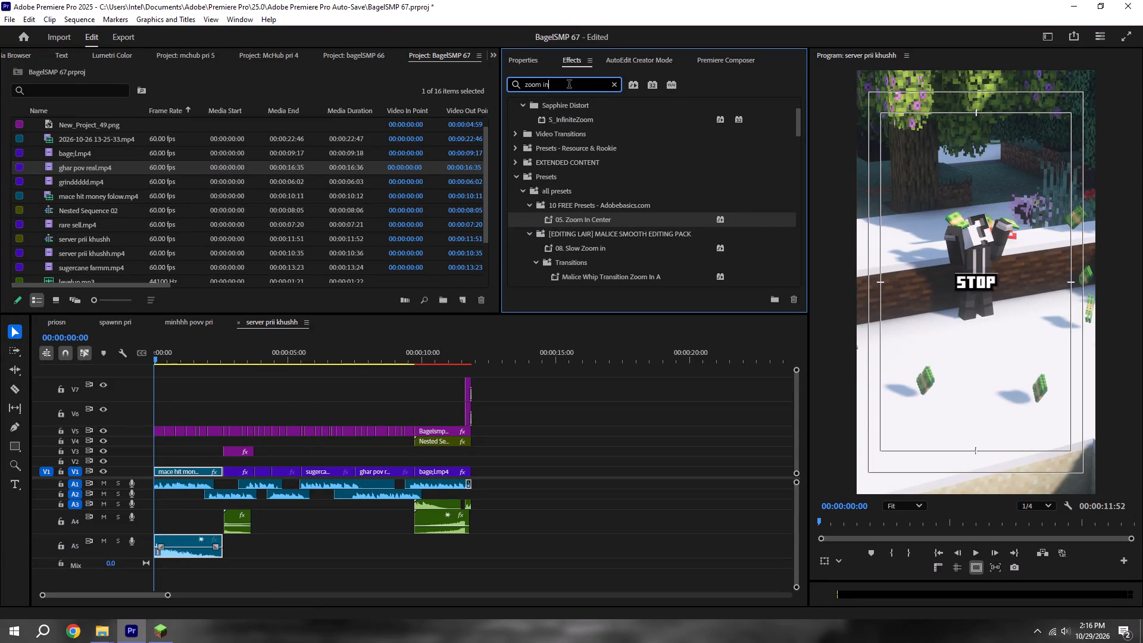
key(BackSpace)
key(BackSpace)
key(ctrl+s)
key(BackSpace)
key(ctrl+s)
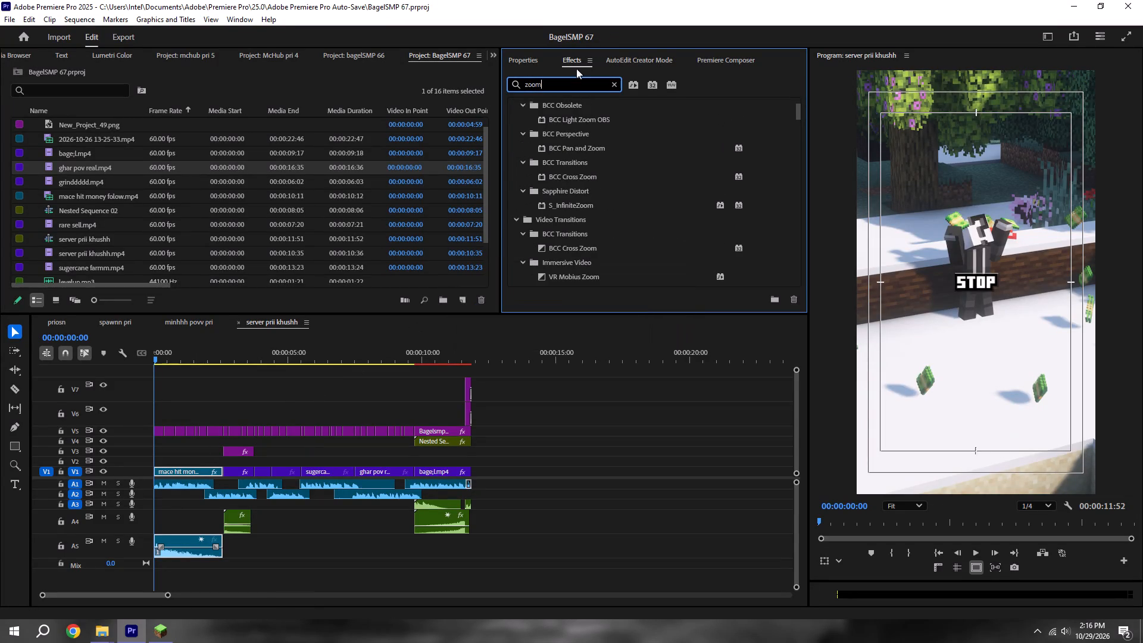
Play the server prii khushh sequence from the beginning to review how the opening clips move.
key(space)
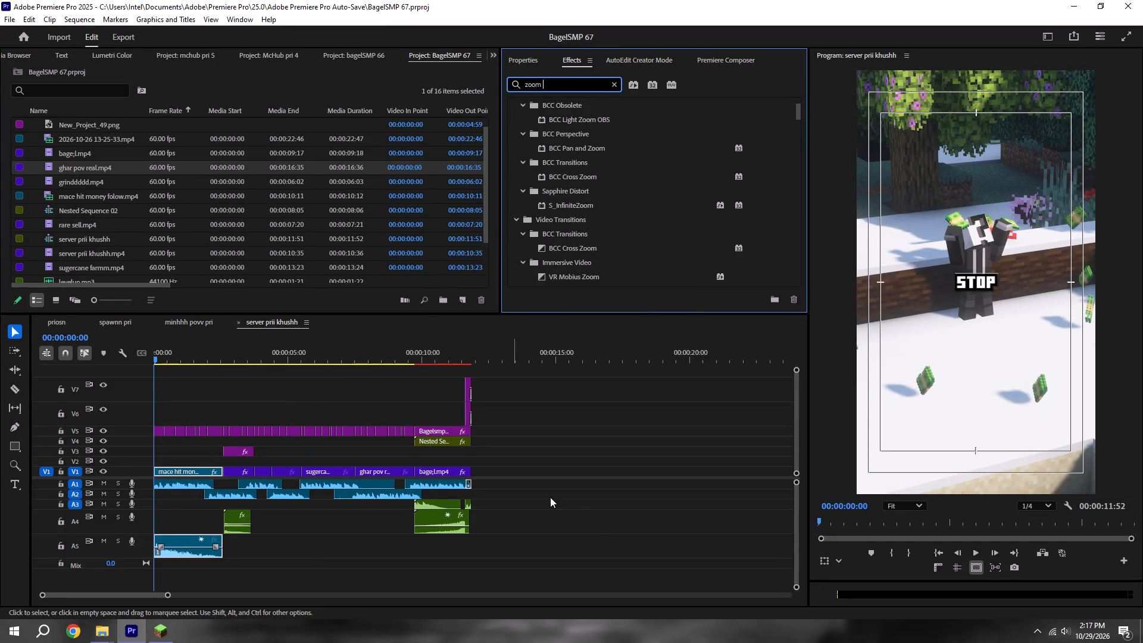
key(space)
click(591, 458)
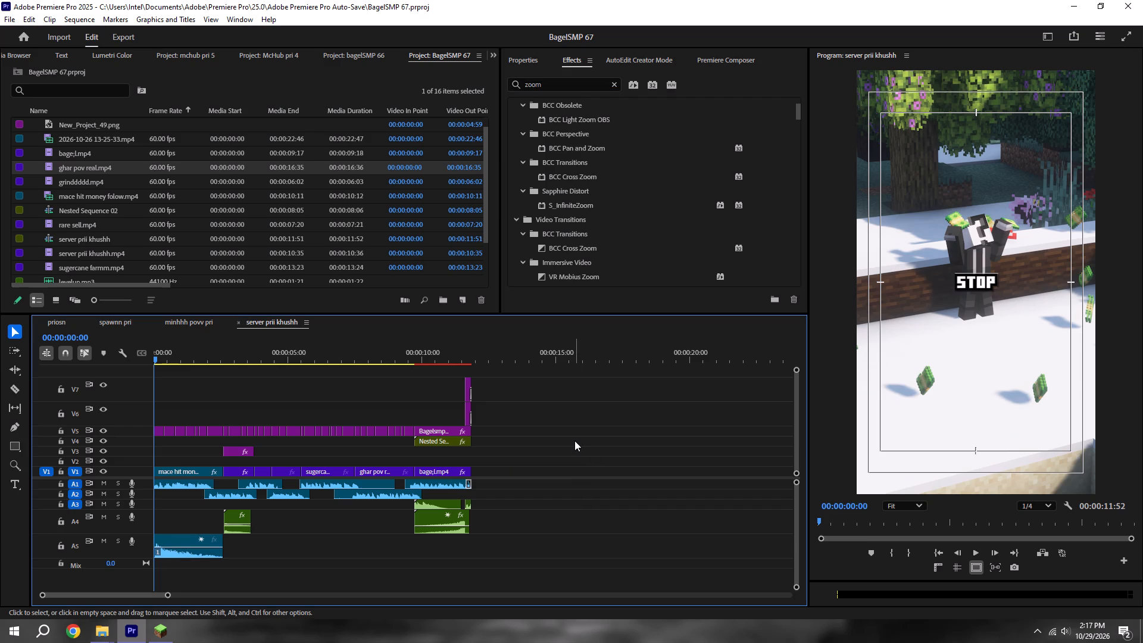
key(space)
key(space)
key(space)
click(979, 379)
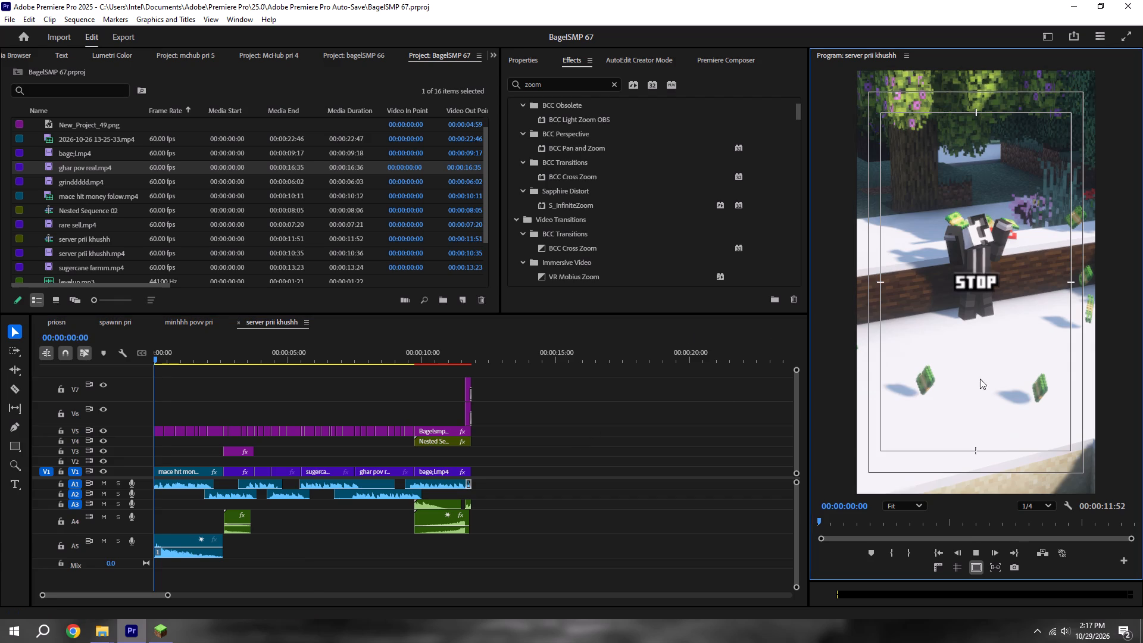
key(space)
key(space)
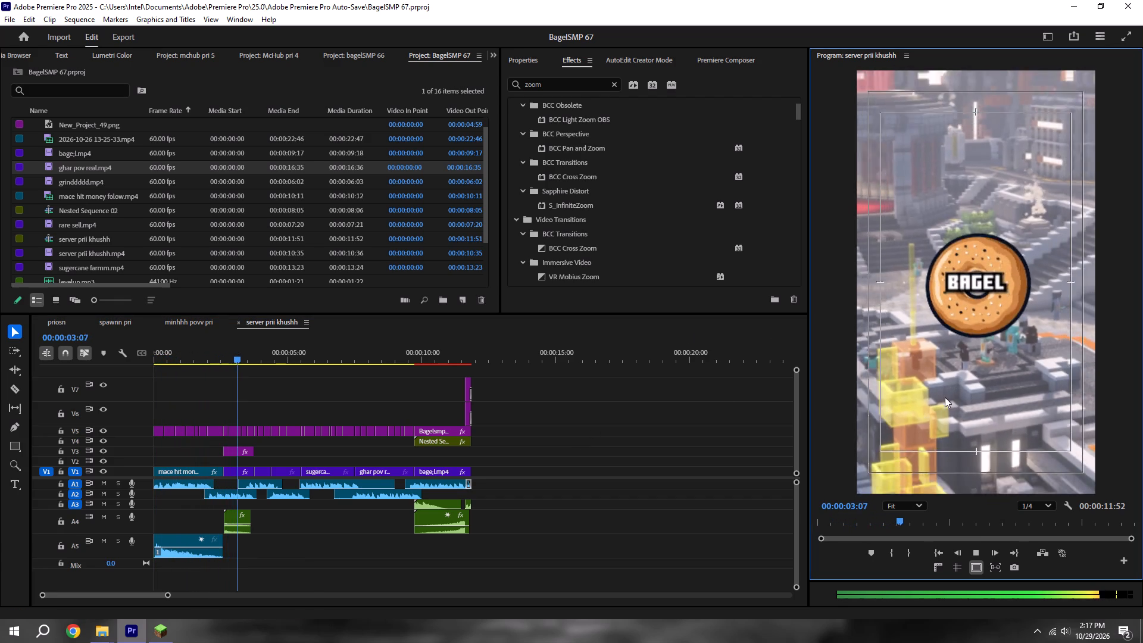
key(space)
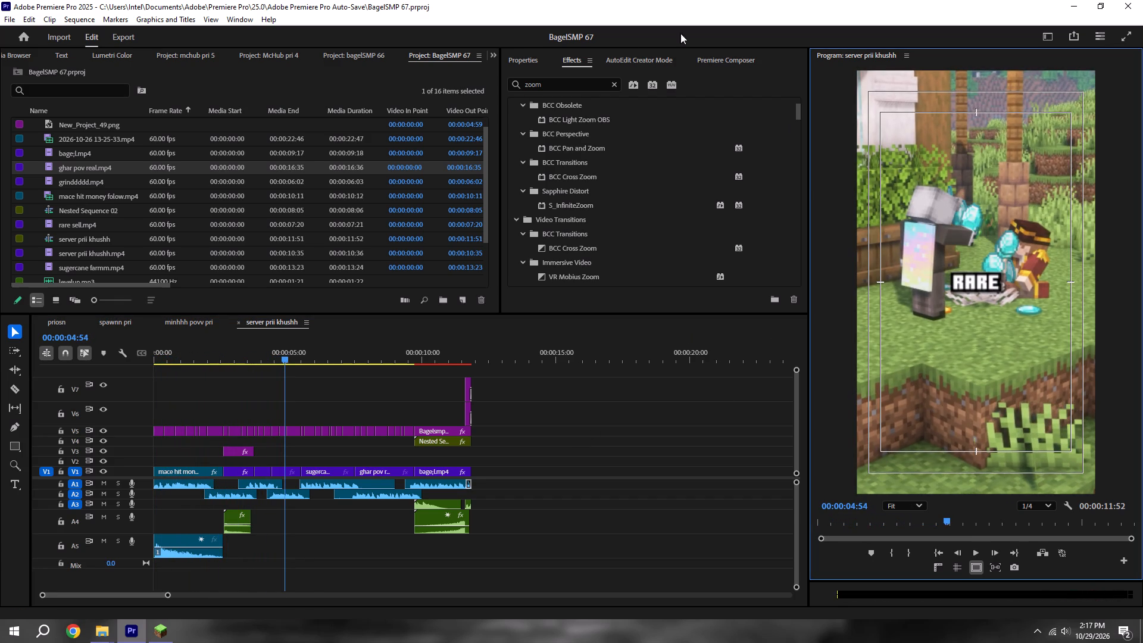
Apply the 05. Zoom In Center preset to the short grind clip on V1 just before rare sell.mp4, and save the project.
alt+scroll(295, 432, up, 9)
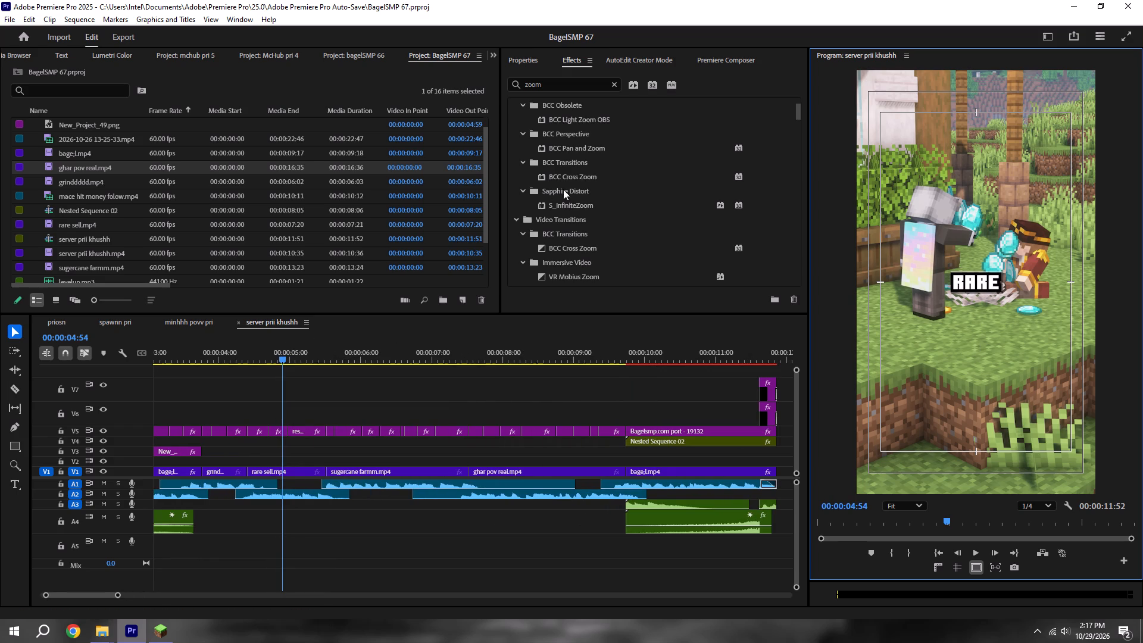
scroll(570, 158, up, 4)
scroll(570, 158, down, 9)
scroll(590, 216, down, 3)
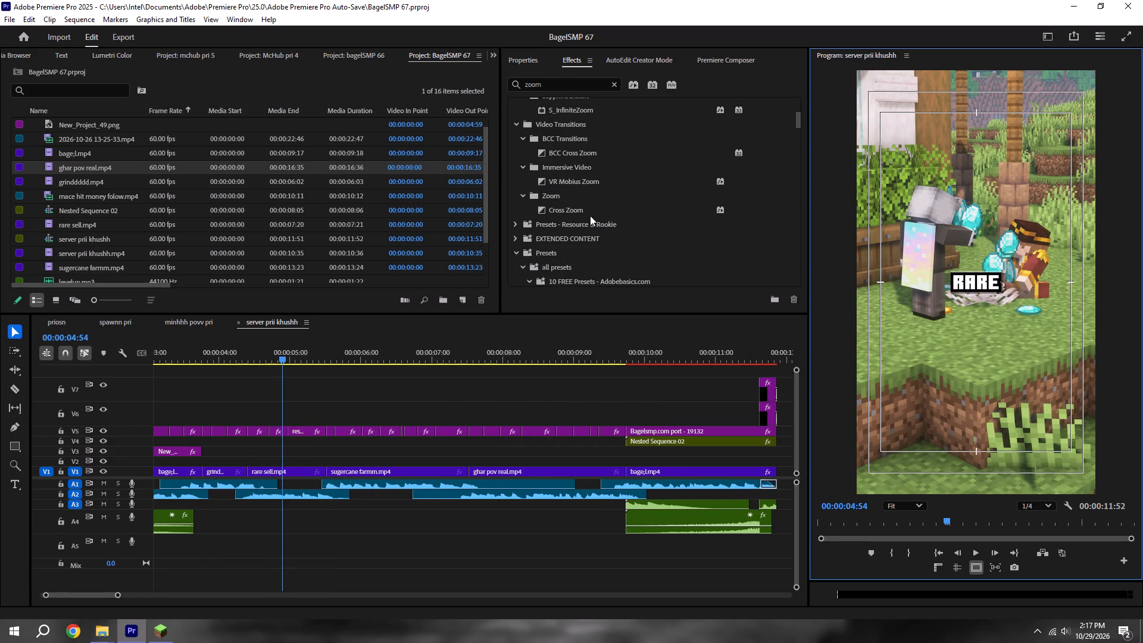
scroll(586, 248, down, 3)
drag(586, 262, 232, 477)
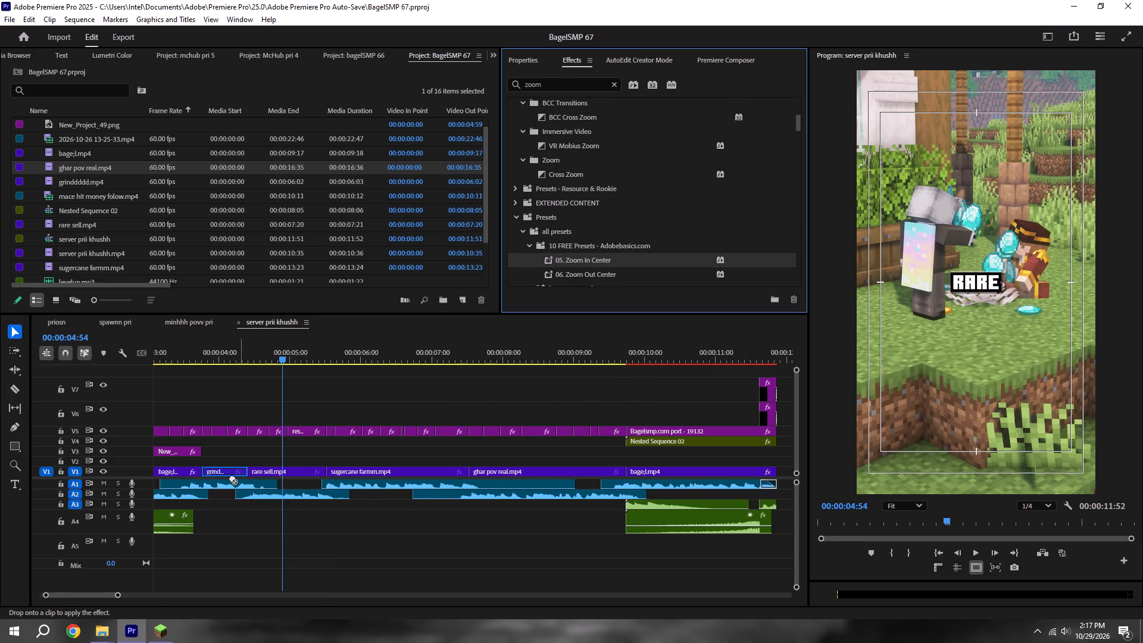
drag(232, 477, 223, 469)
scroll(216, 430, up, 6)
shift+drag(248, 362, 226, 358)
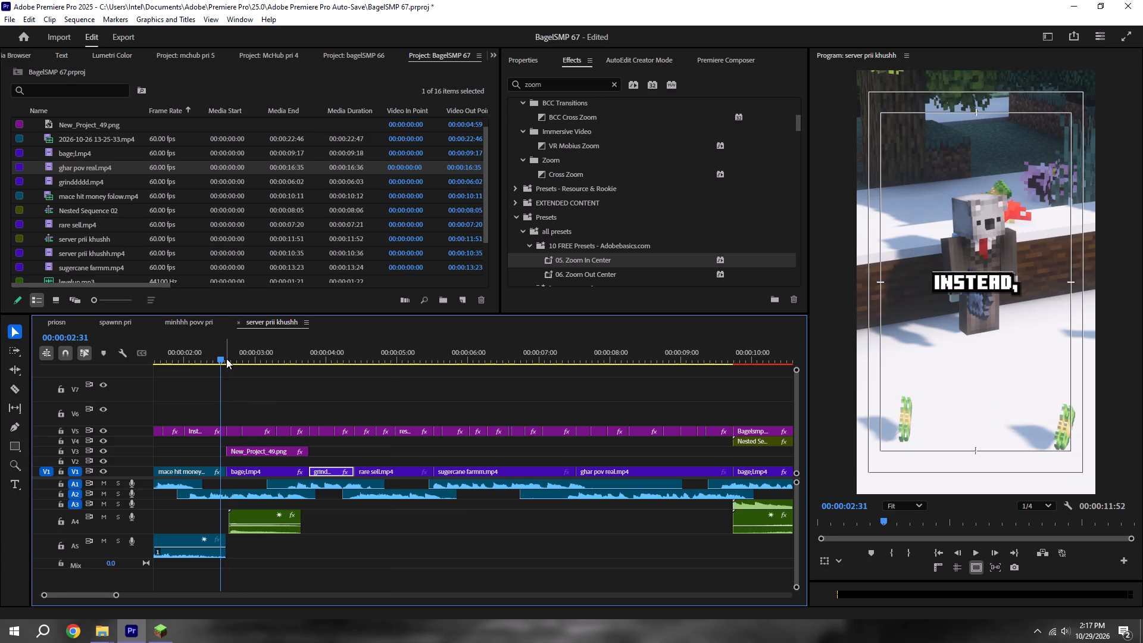
alt+scroll(337, 430, down, 5)
key(space)
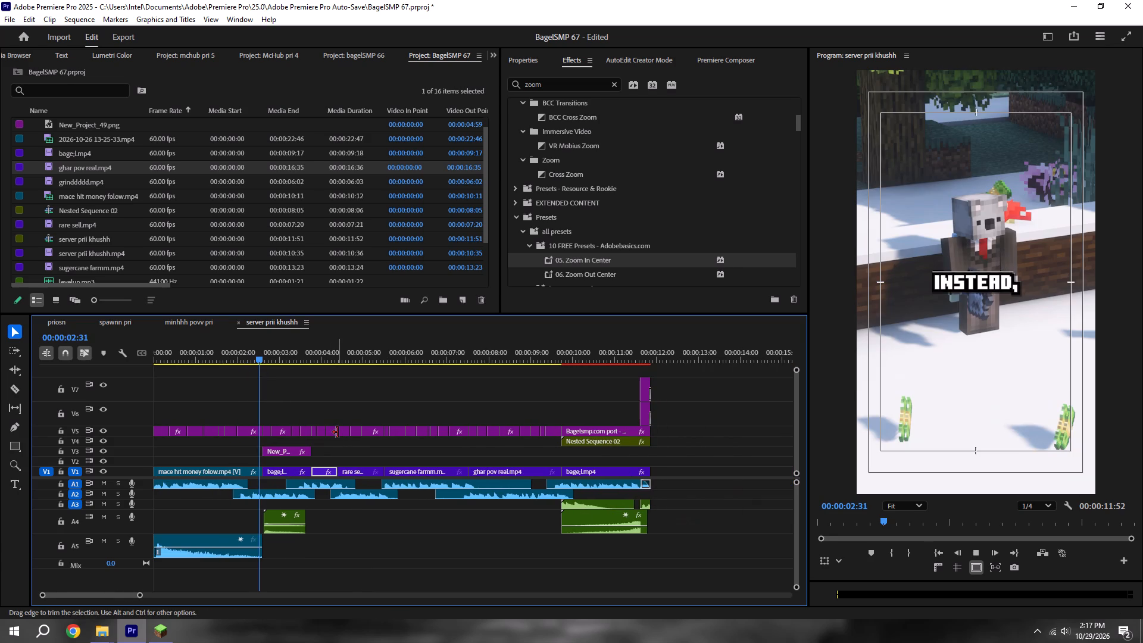
click(357, 393)
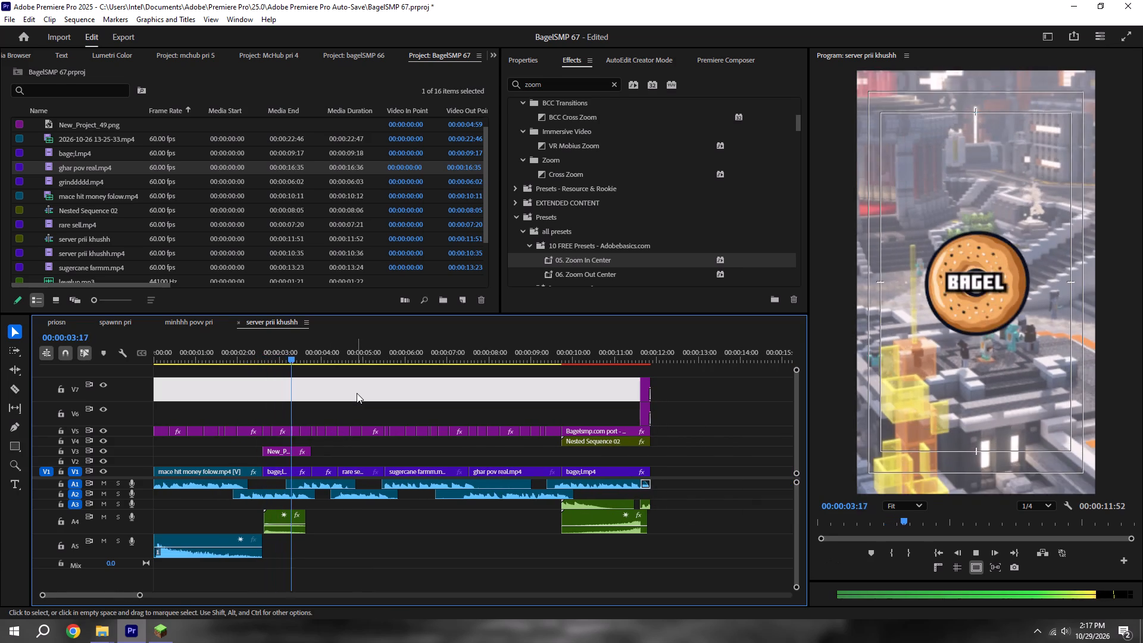
key(space)
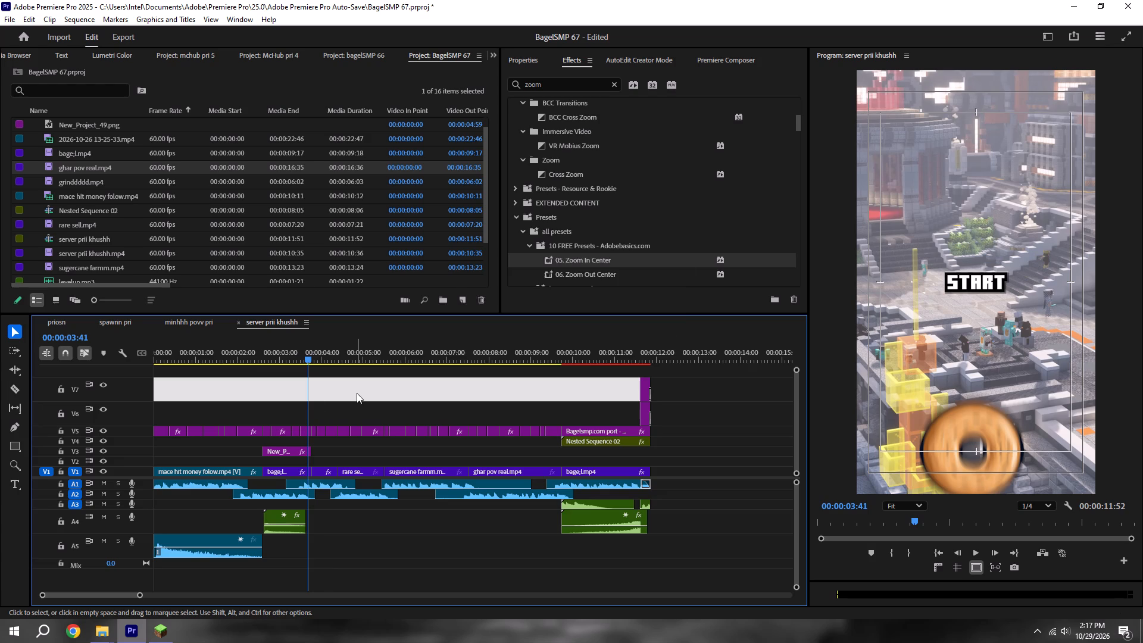
key(ctrl+s)
alt+scroll(279, 418, up, 4)
scroll(347, 459, up, 4)
alt+scroll(414, 478, up, 5)
key(ctrl+s)
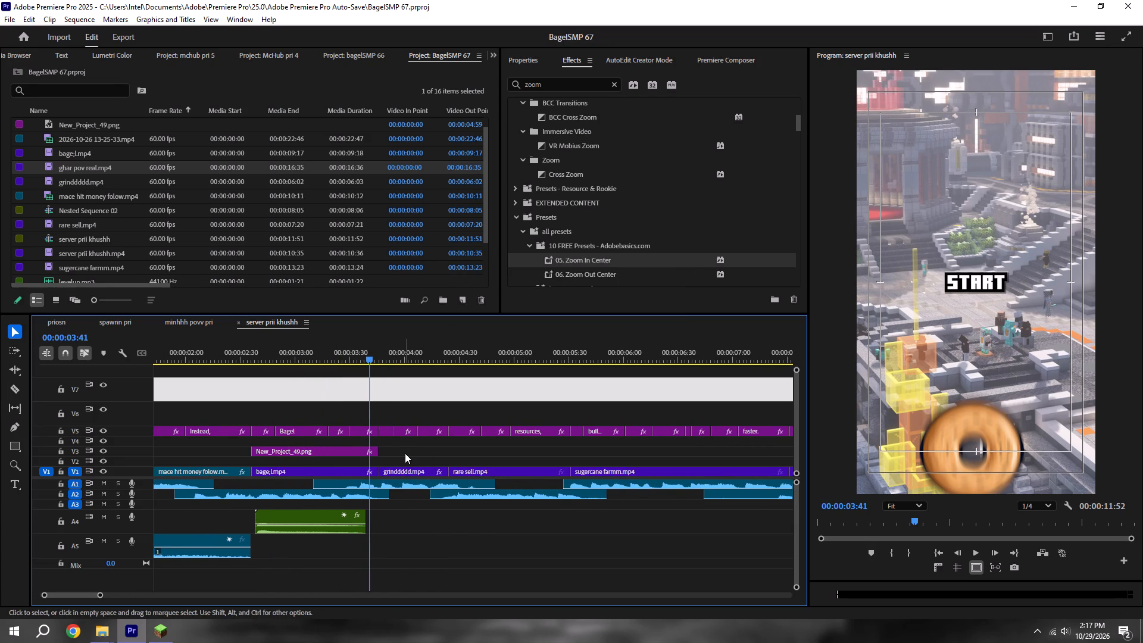
Apply the 06. Zoom Out Center preset to the rare sell.mp4 clip on V1 and check it in playback.
click(406, 454)
key(space)
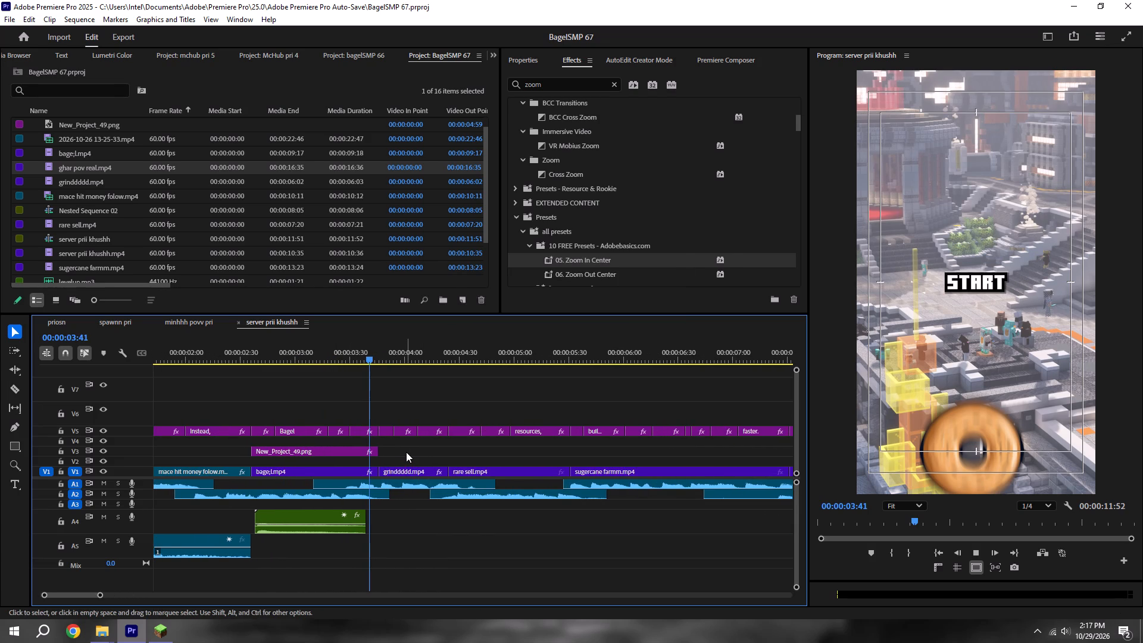
key(space)
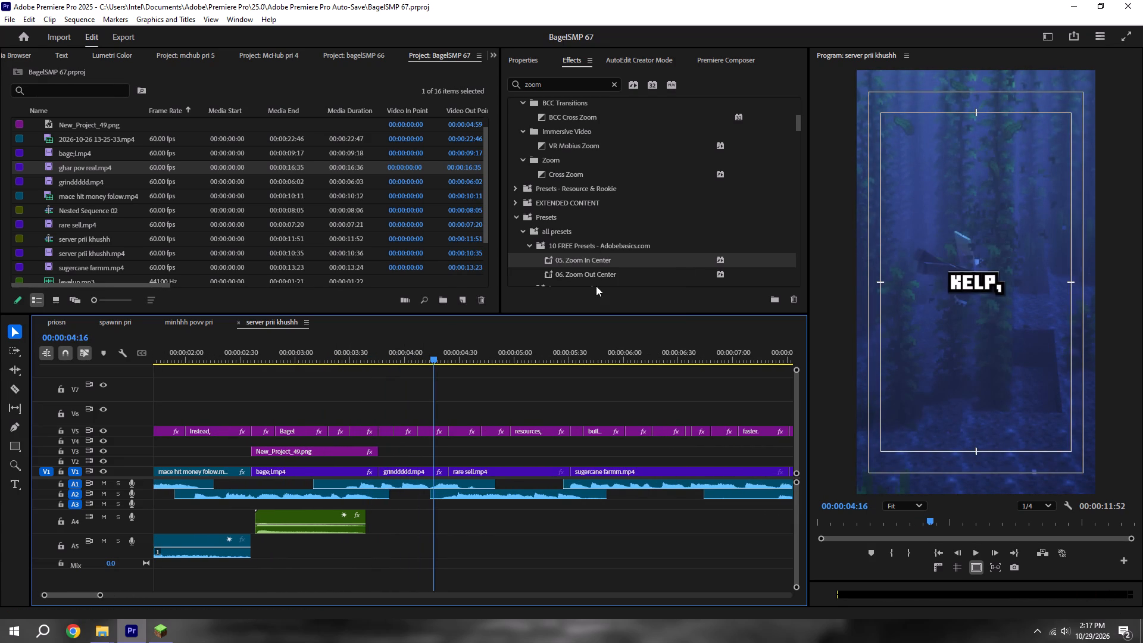
drag(595, 276, 479, 470)
key(space)
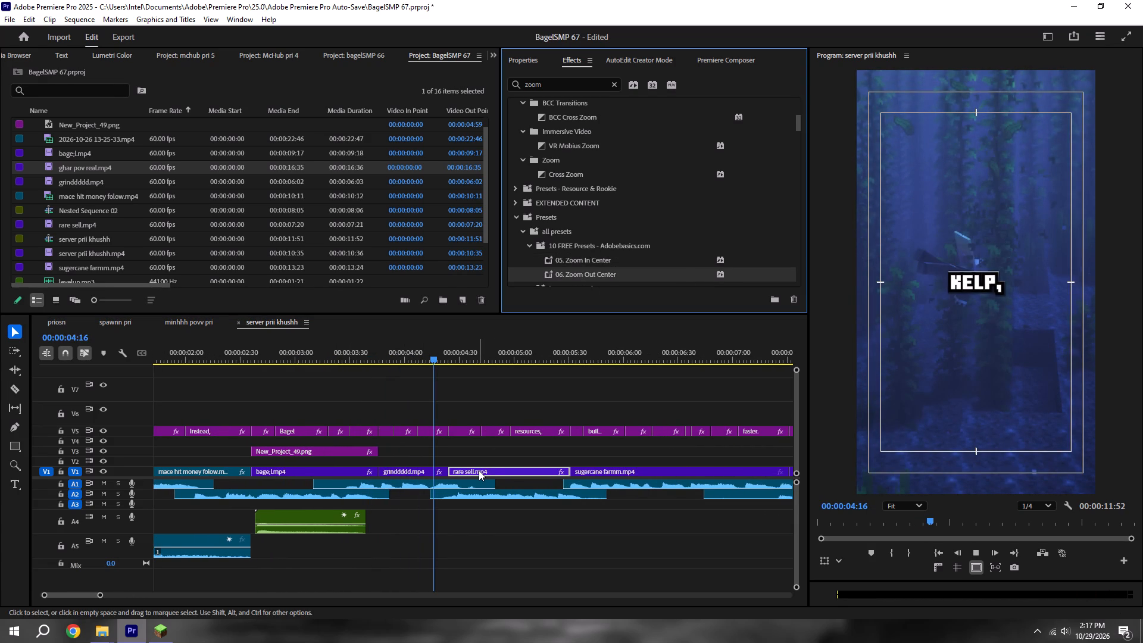
alt+scroll(479, 470, down, 4)
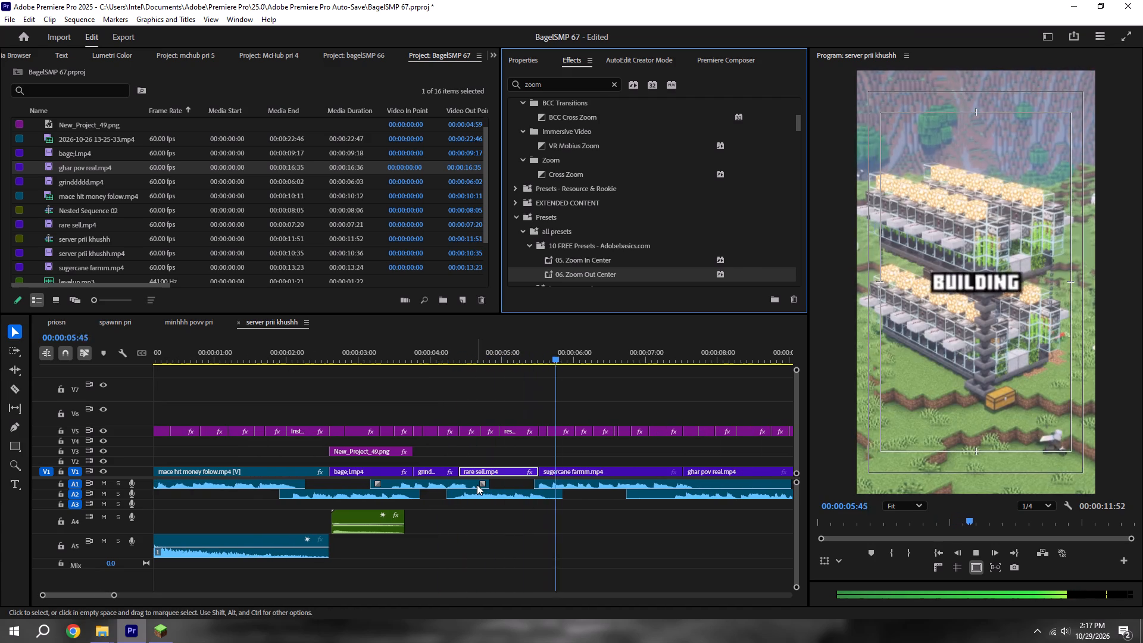
key(space)
Apply the 05. Zoom In Center preset to the sugarcane farmm.mp4 clip on V1 and save the project.
drag(572, 258, 591, 475)
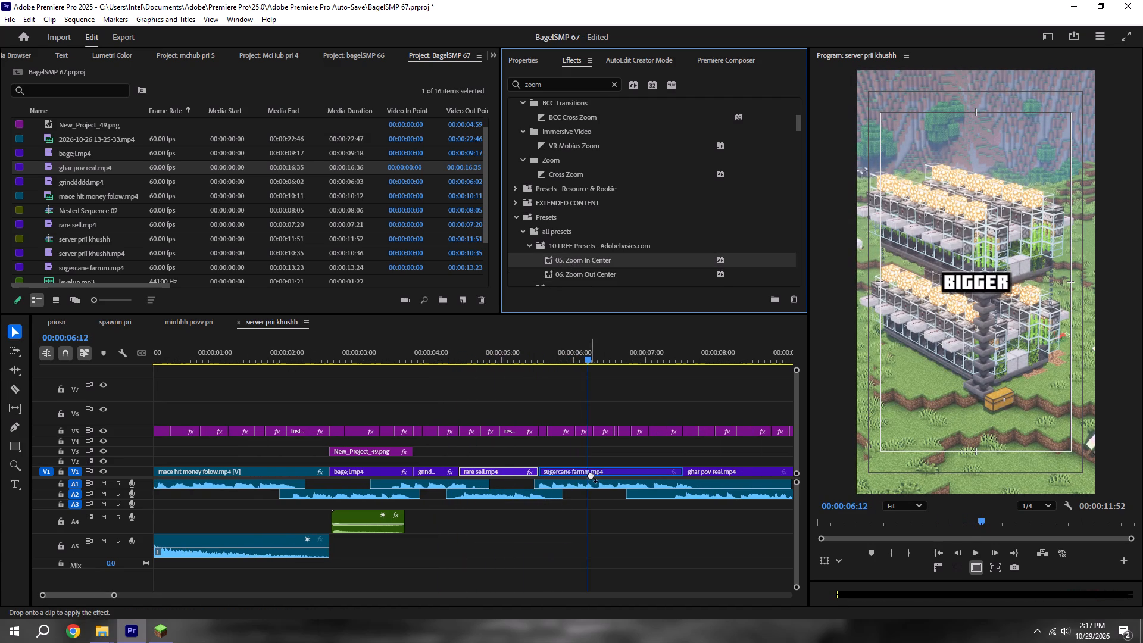
drag(591, 475, 588, 474)
key(ctrl+s)
key(space)
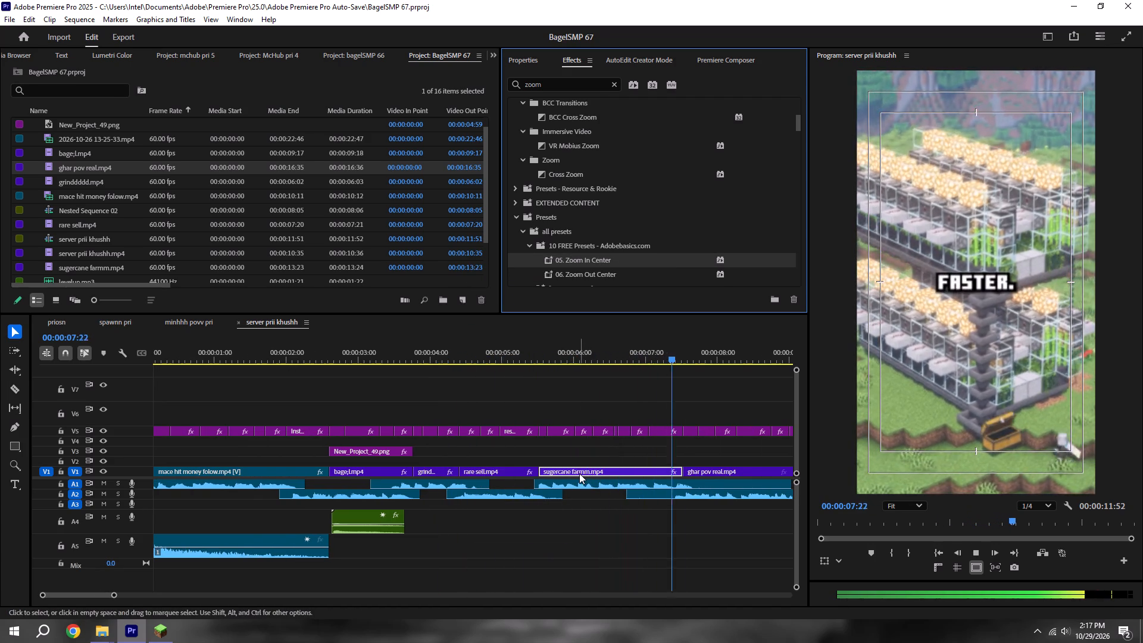
key(space)
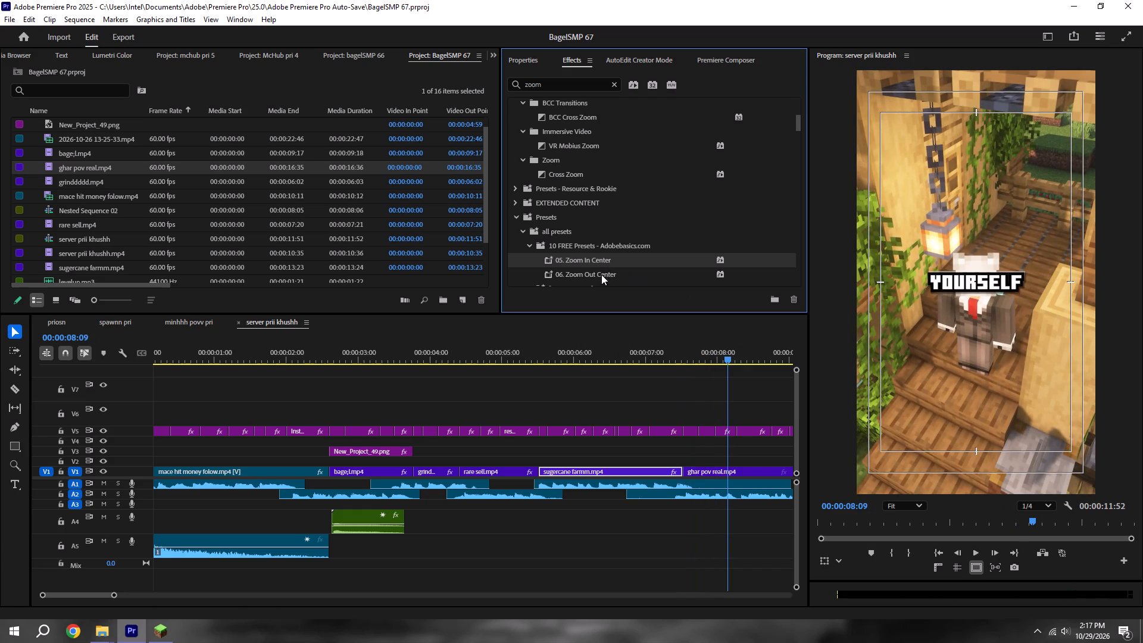
Apply the 06. Zoom Out Center preset to the ghar pov real.mp4 clip on V1 and play it back.
drag(600, 276, 719, 472)
shift+click(674, 352)
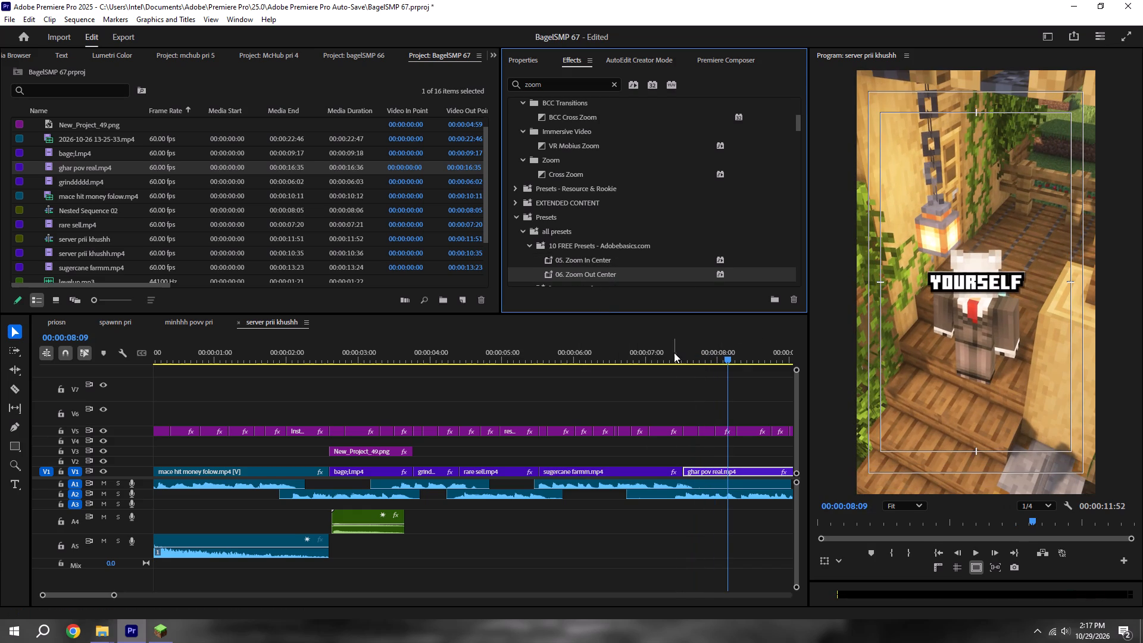
key(space)
alt+scroll(619, 438, down, 5)
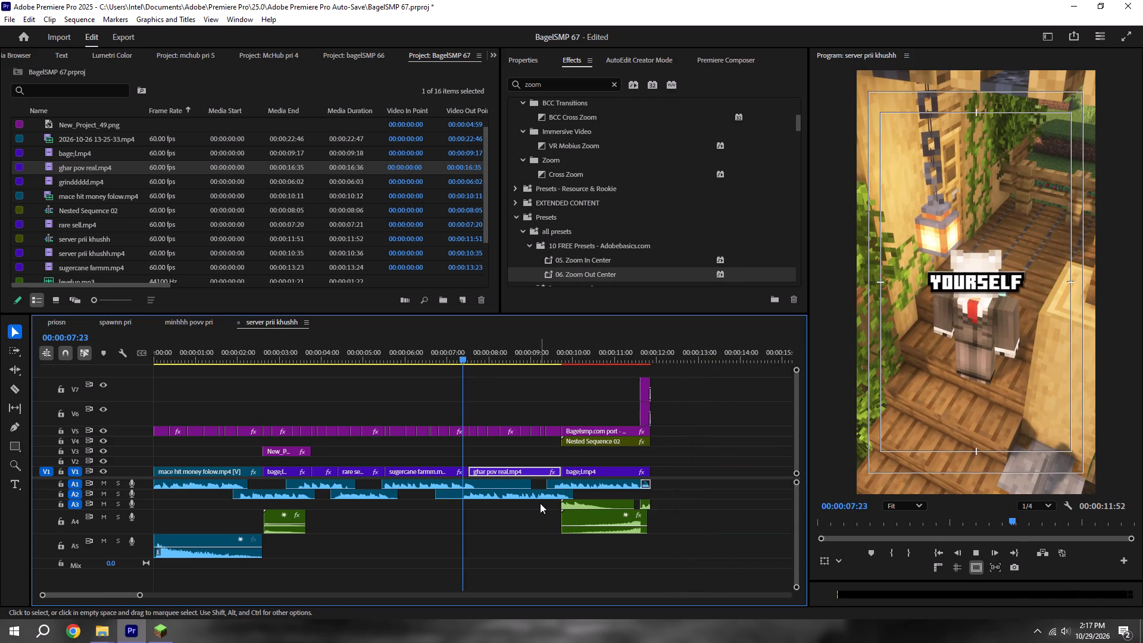
key(space)
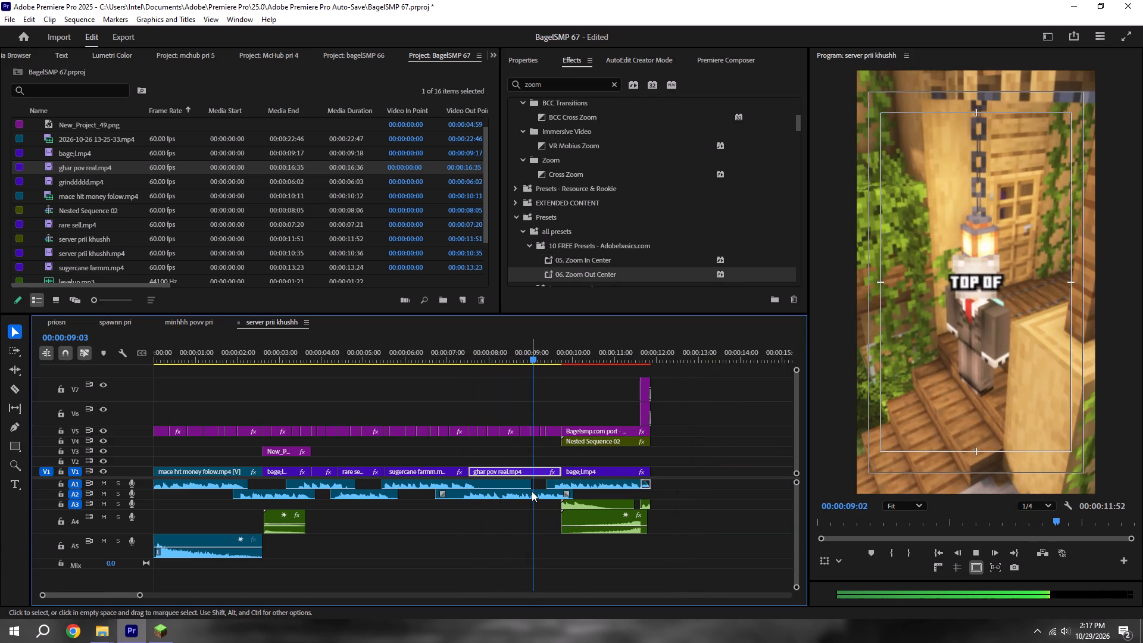
key(space)
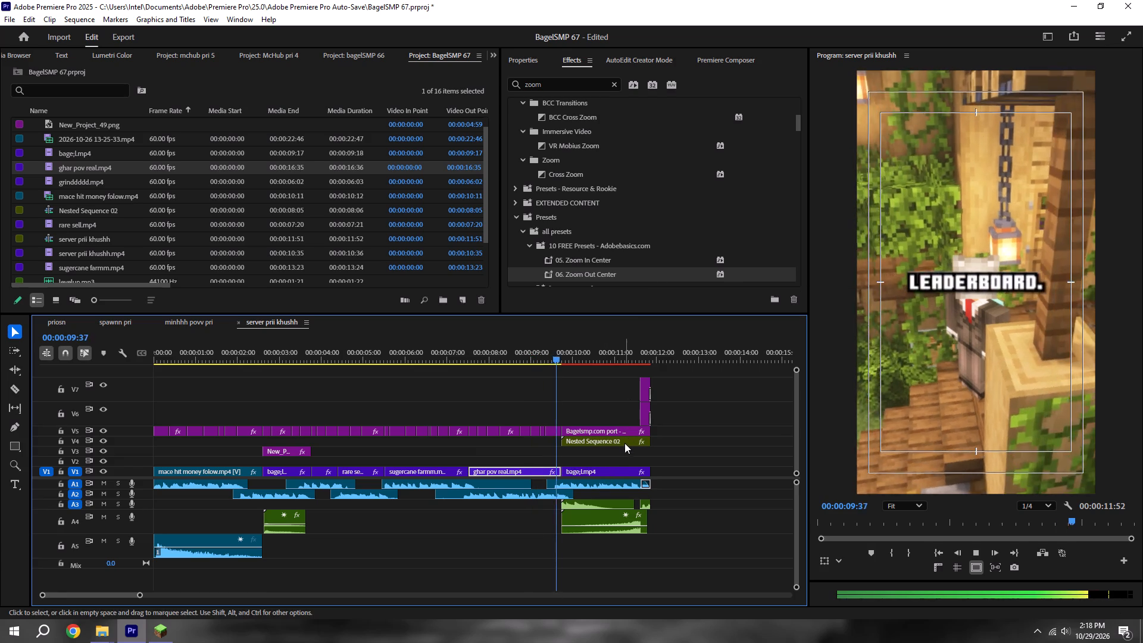
key(space)
Remove the Transform (06. Zoom Out Center) effect from the final bagel clip on V1 and save the project.
click(618, 469)
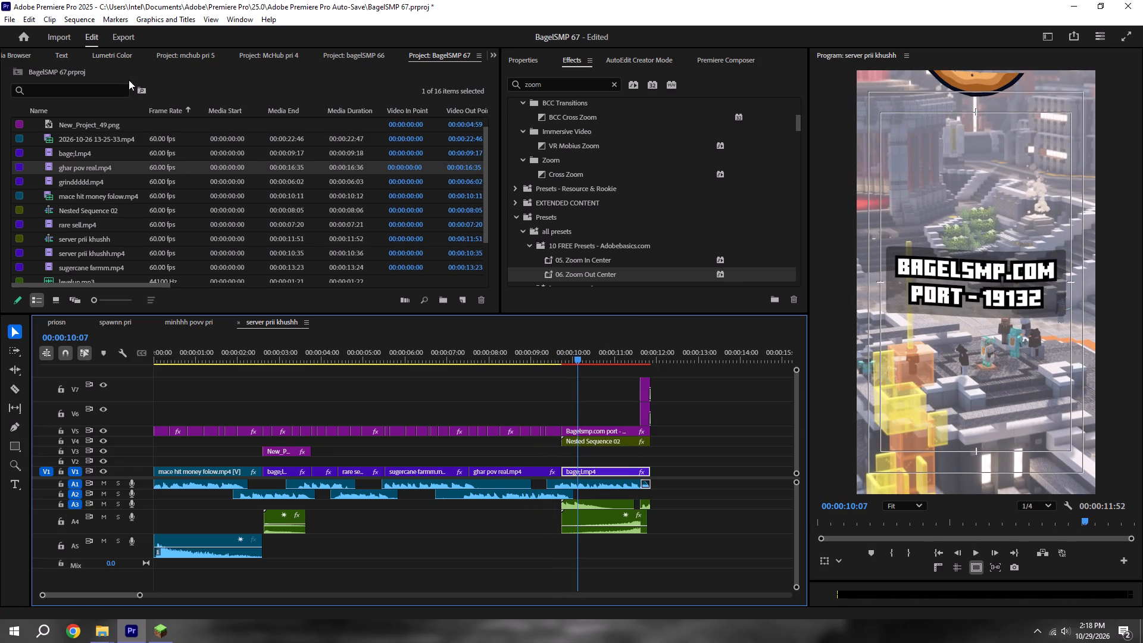
scroll(149, 57, up, 3)
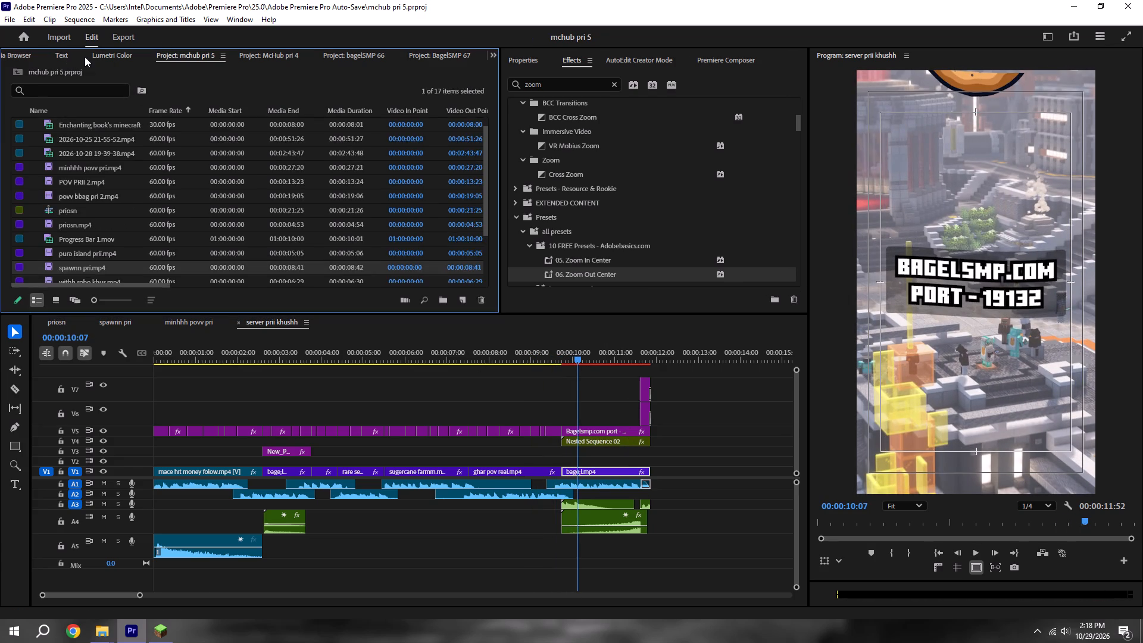
scroll(83, 57, up, 7)
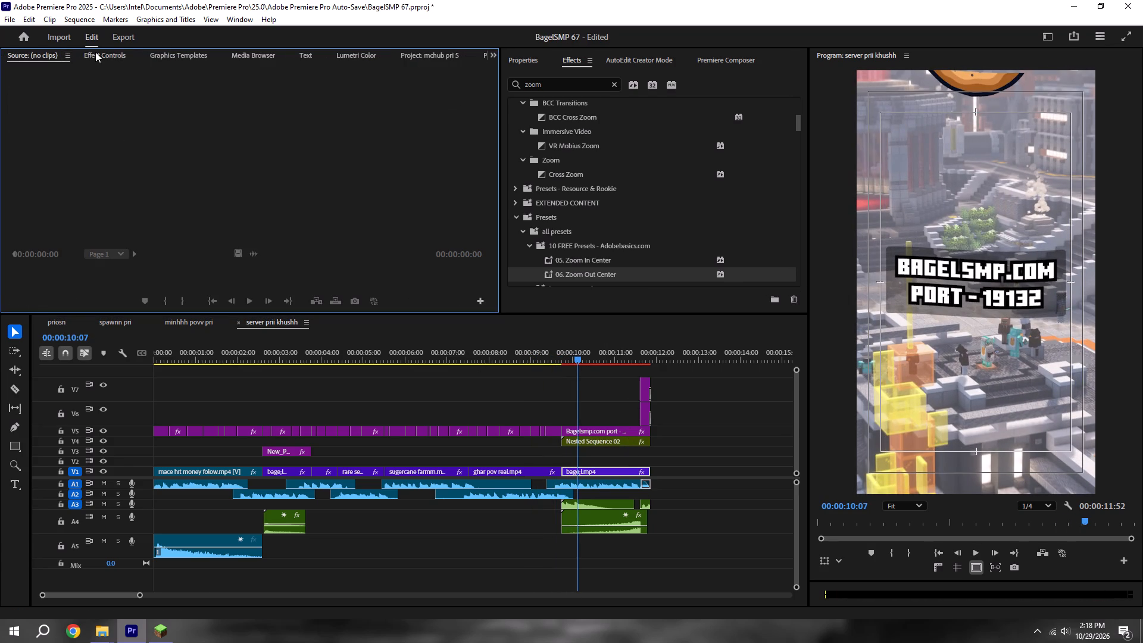
click(95, 52)
scroll(85, 178, down, 4)
click(580, 468)
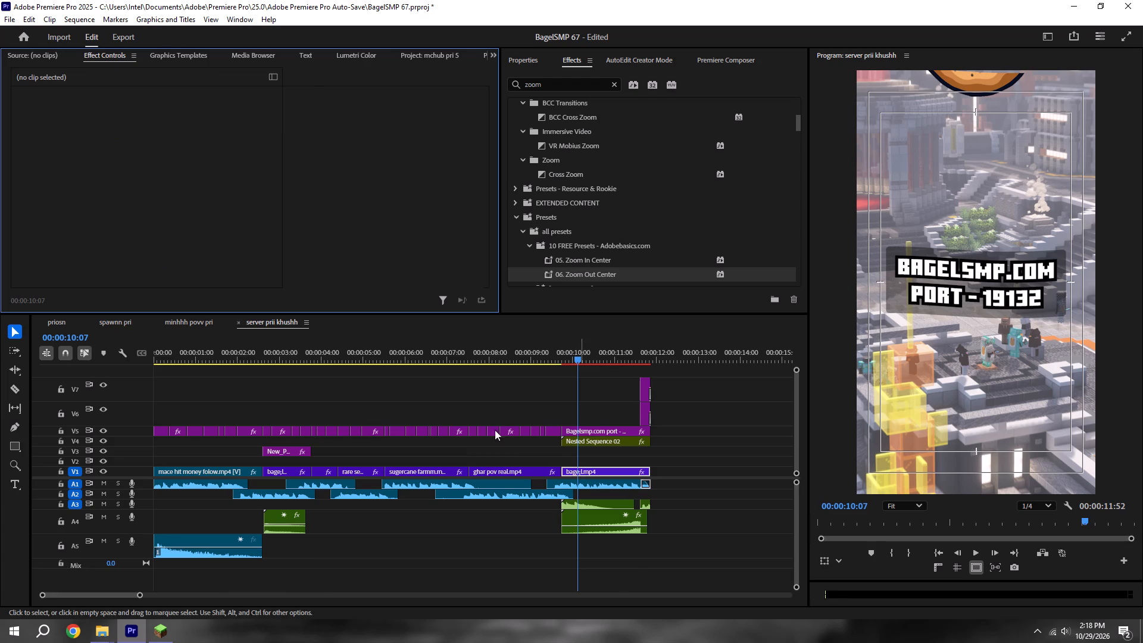
scroll(48, 171, down, 5)
click(88, 254)
key(BackSpace)
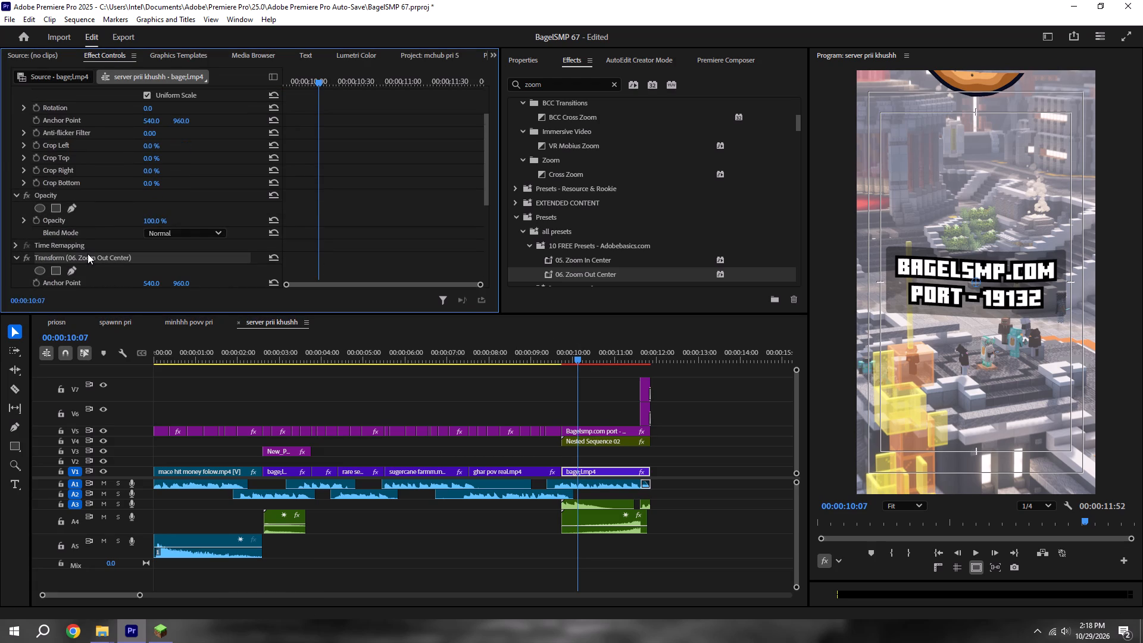
key(ctrl+s)
Apply the 05. Zoom In Center preset to the final bagel clip on V1, save the project and play the ending.
drag(578, 258, 609, 479)
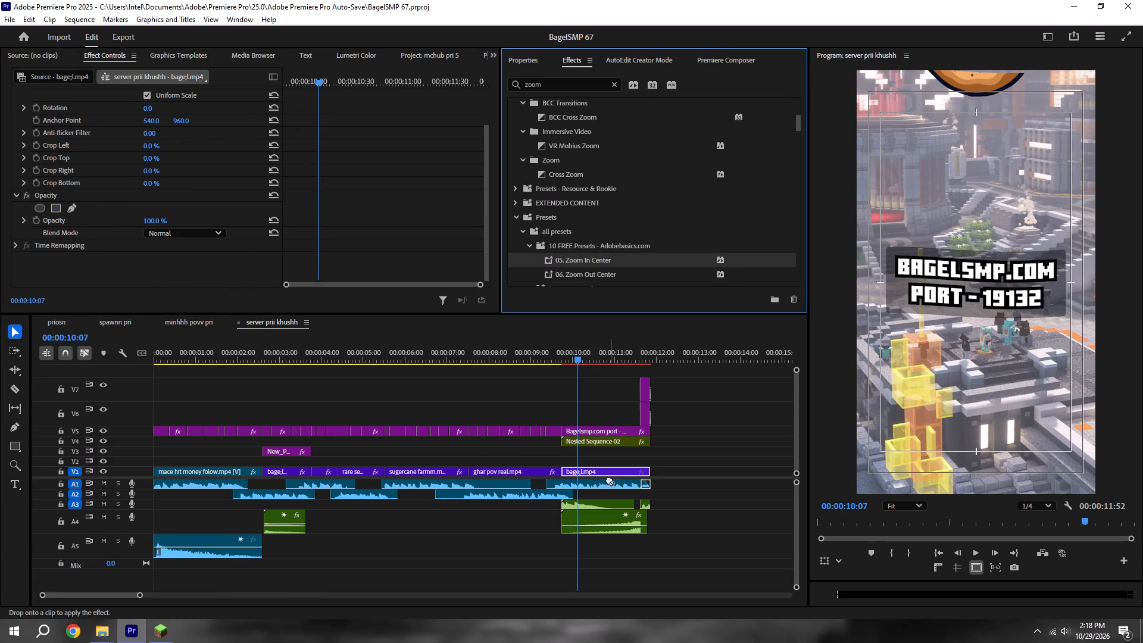
drag(609, 479, 604, 470)
key(ctrl+s)
click(685, 444)
key(space)
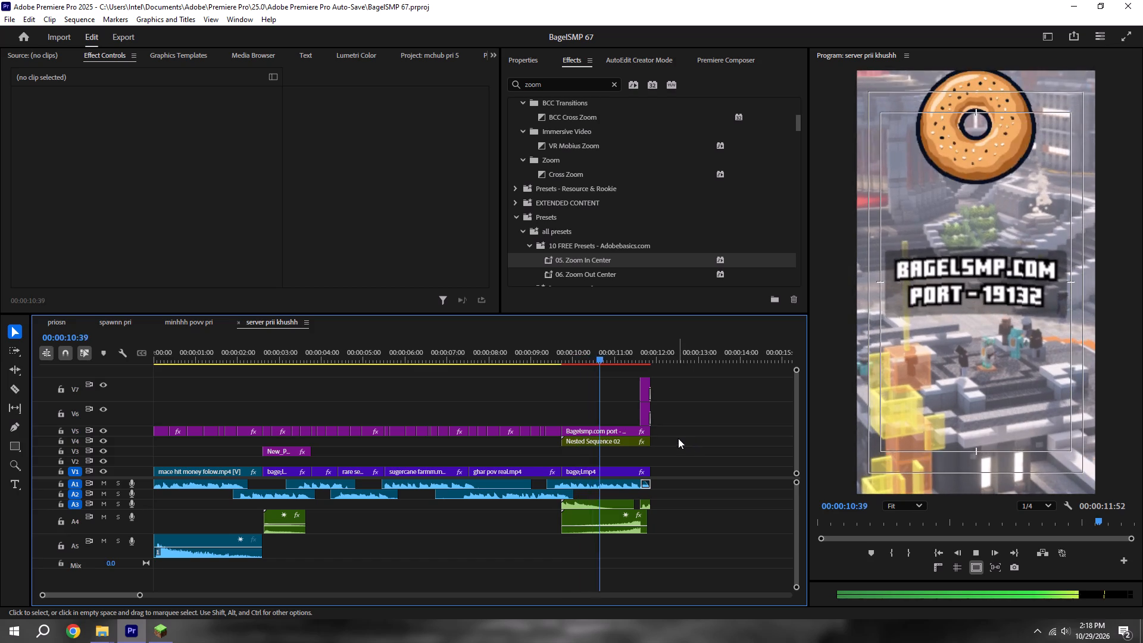
Clear the clip selection and save the project.
click(770, 426)
key(ctrl+s)
Turn off linked selection in the server prii khushh timeline so clips can be selected individually.
click(622, 433)
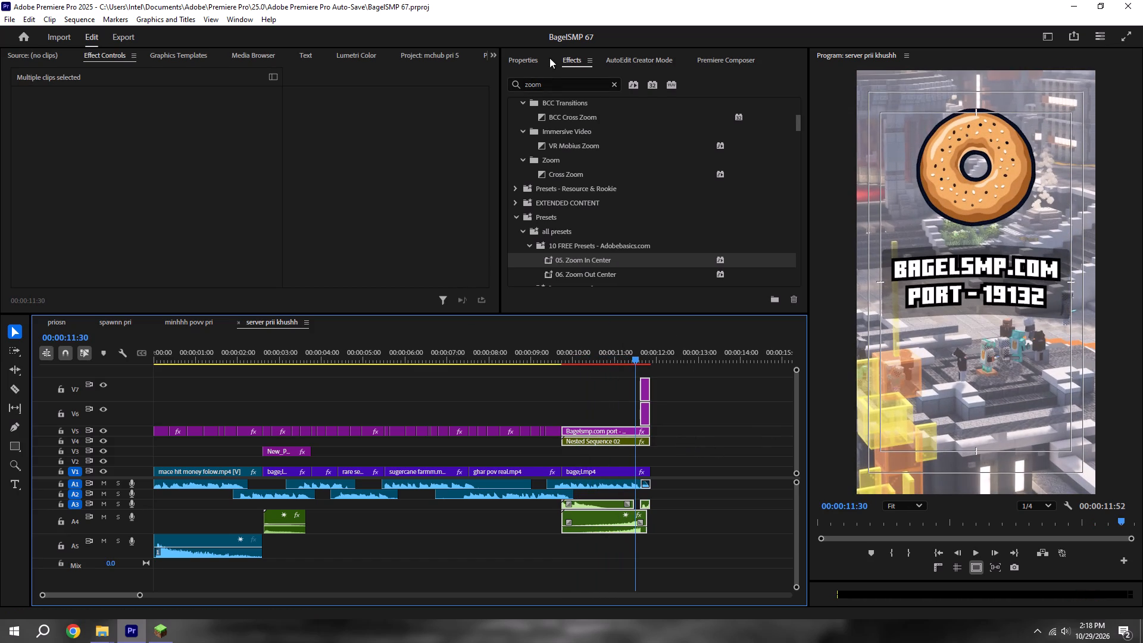
click(514, 53)
scroll(602, 194, down, 12)
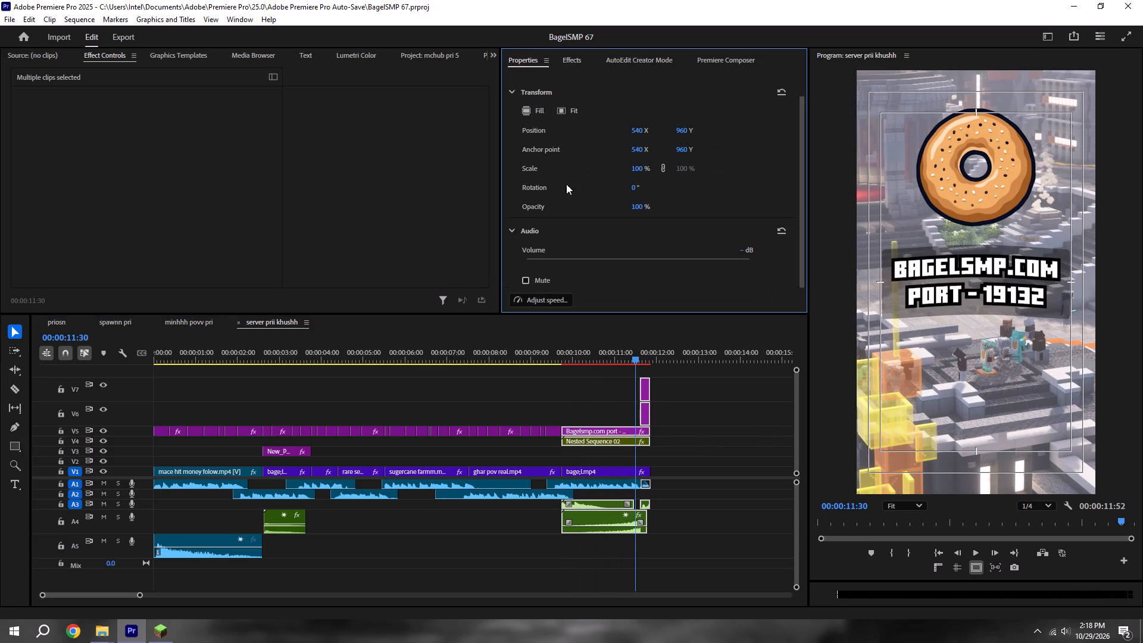
scroll(538, 180, up, 5)
click(83, 352)
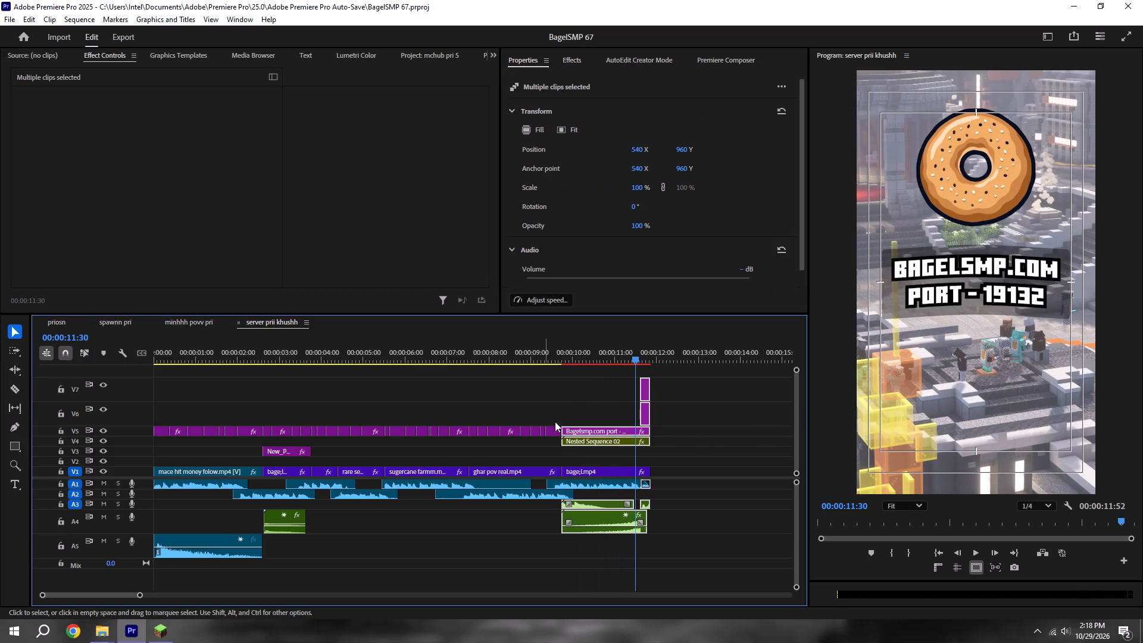
click(583, 397)
Change the Bagelsmp.com port - 19132 title's fill to a linear gradient with its end stop set to orange FF9000.
click(611, 430)
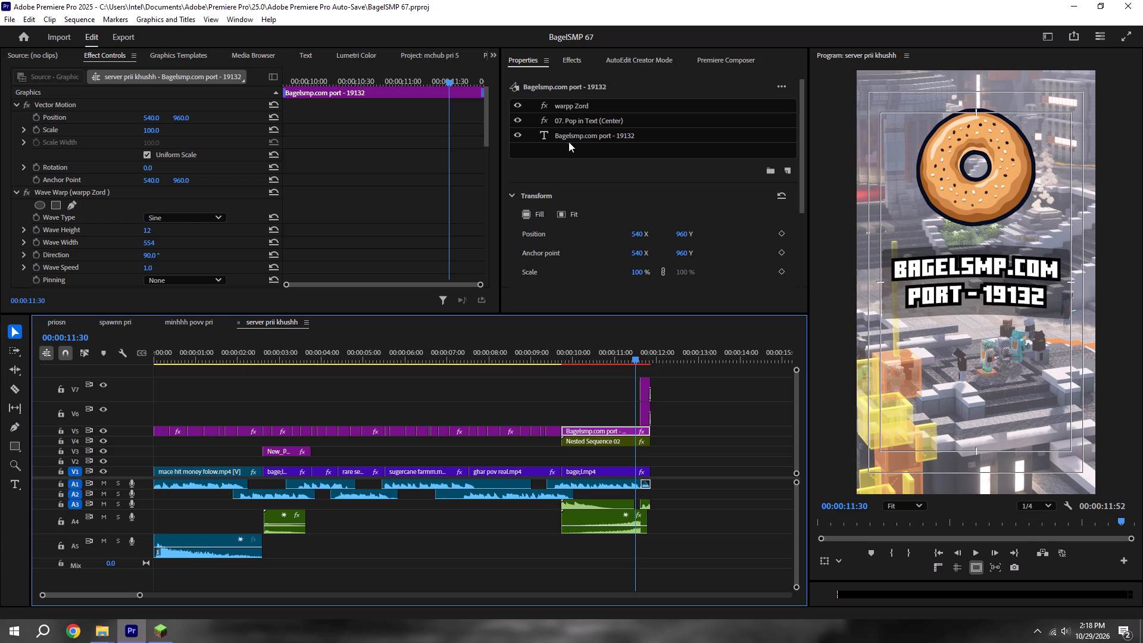
double_click(604, 135)
scroll(572, 155, down, 3)
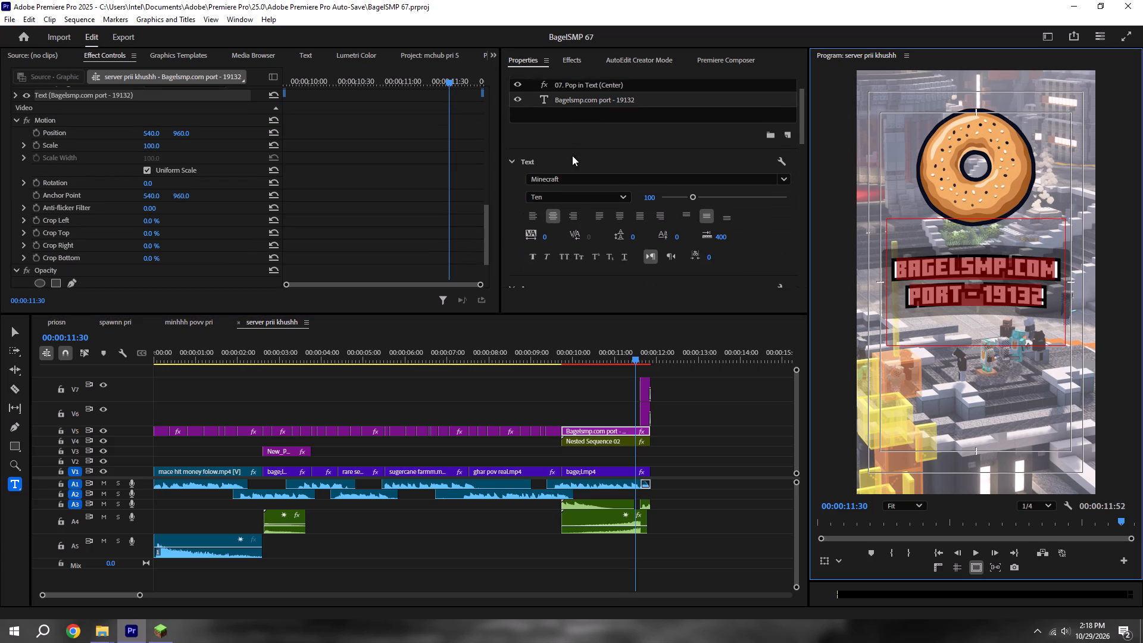
scroll(572, 155, down, 4)
scroll(585, 273, down, 5)
click(558, 224)
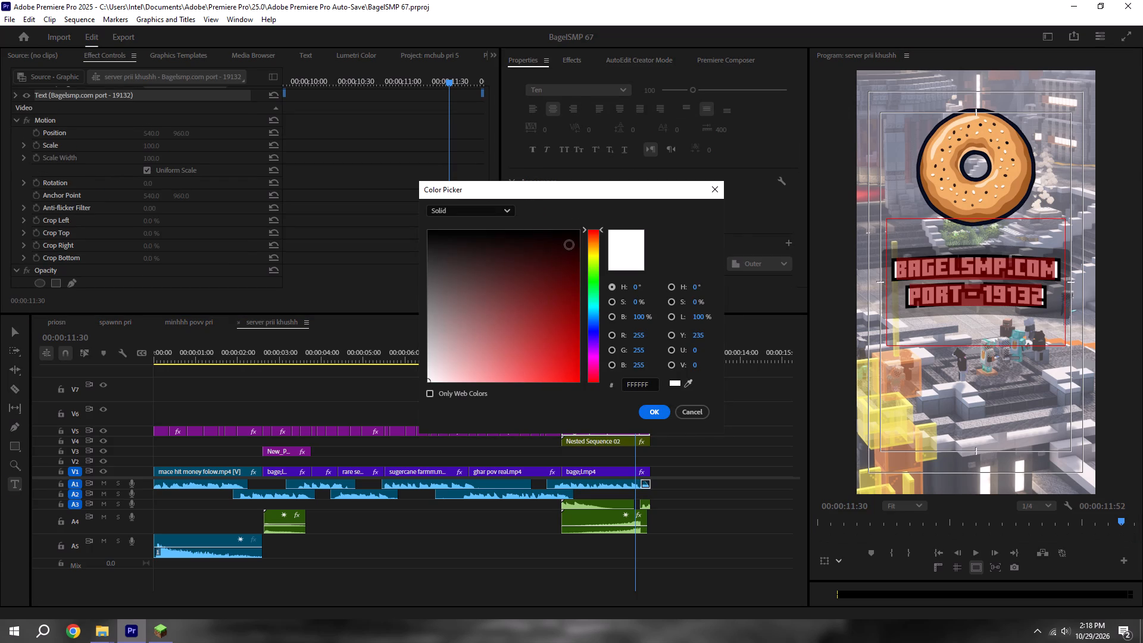
click(479, 214)
click(461, 245)
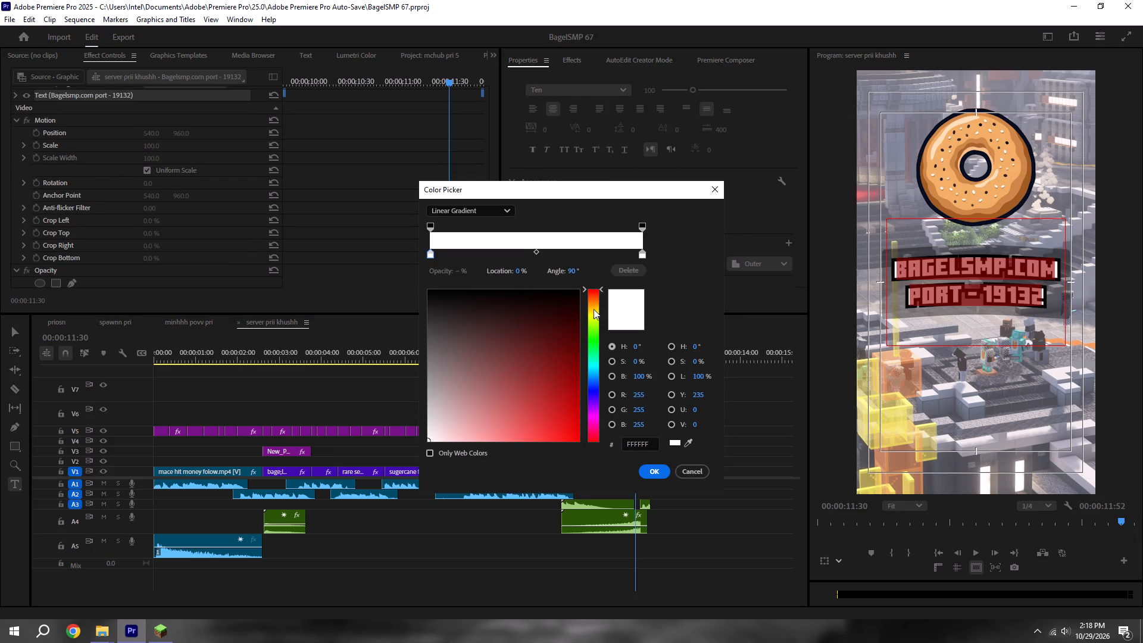
click(592, 309)
click(644, 256)
drag(569, 335, 592, 455)
click(594, 302)
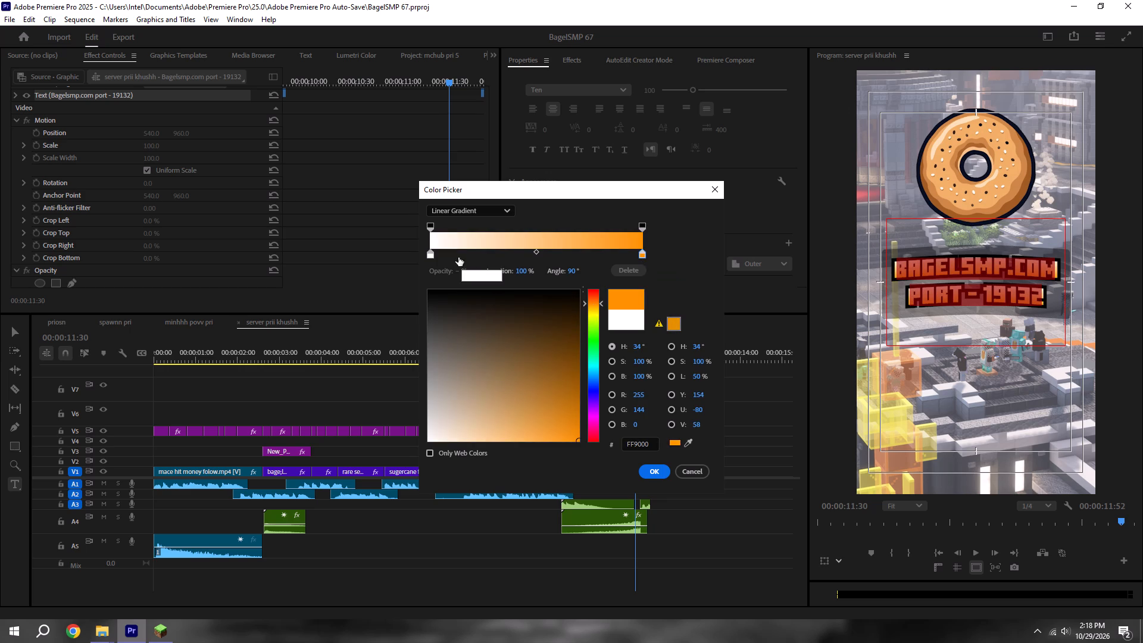
Set the gradient's start stop to a lighter orange, apply the fill and save the project.
click(432, 255)
drag(594, 298, 593, 305)
drag(551, 392, 539, 444)
click(655, 471)
click(719, 516)
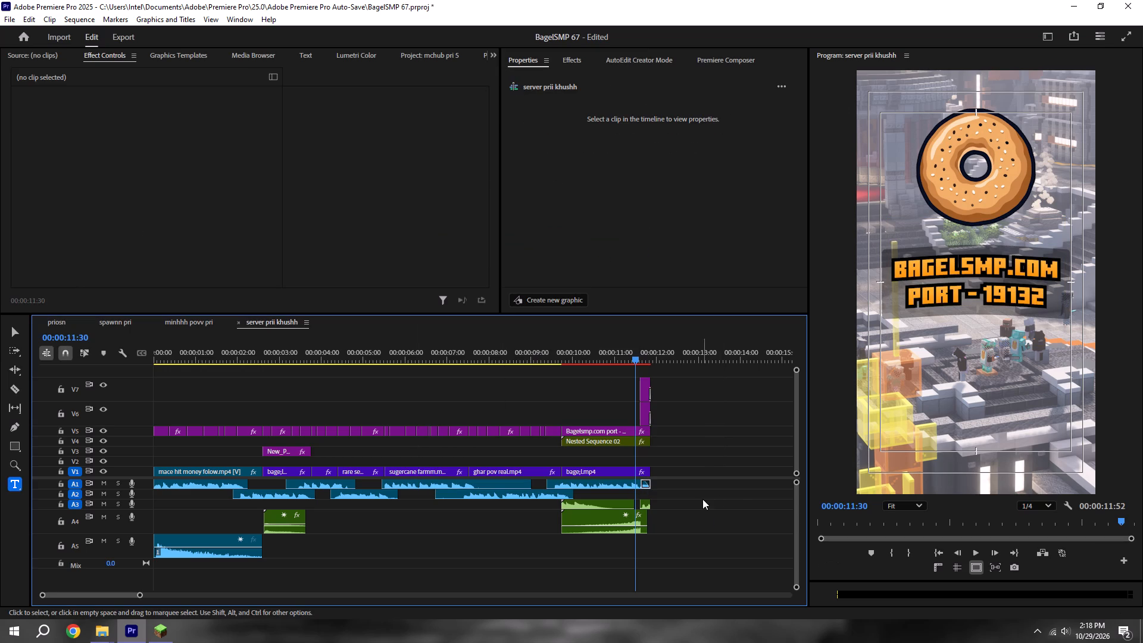
key(ctrl+s)
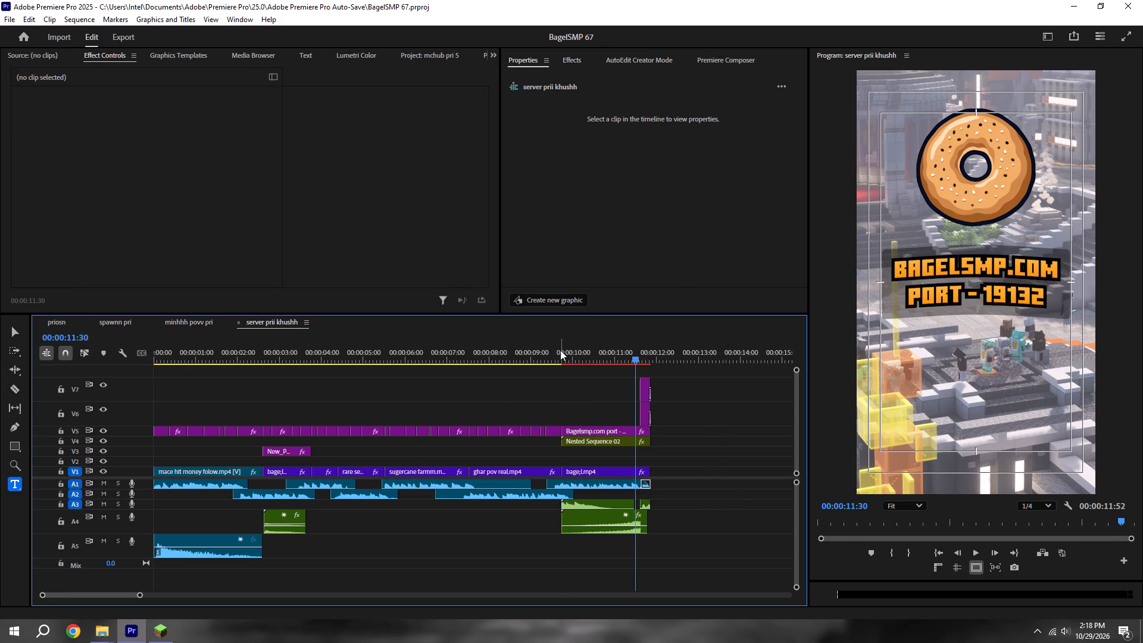
Play the ending from where the Bagelsmp.com port - 19132 title starts and save the project.
shift+click(560, 349)
key(space)
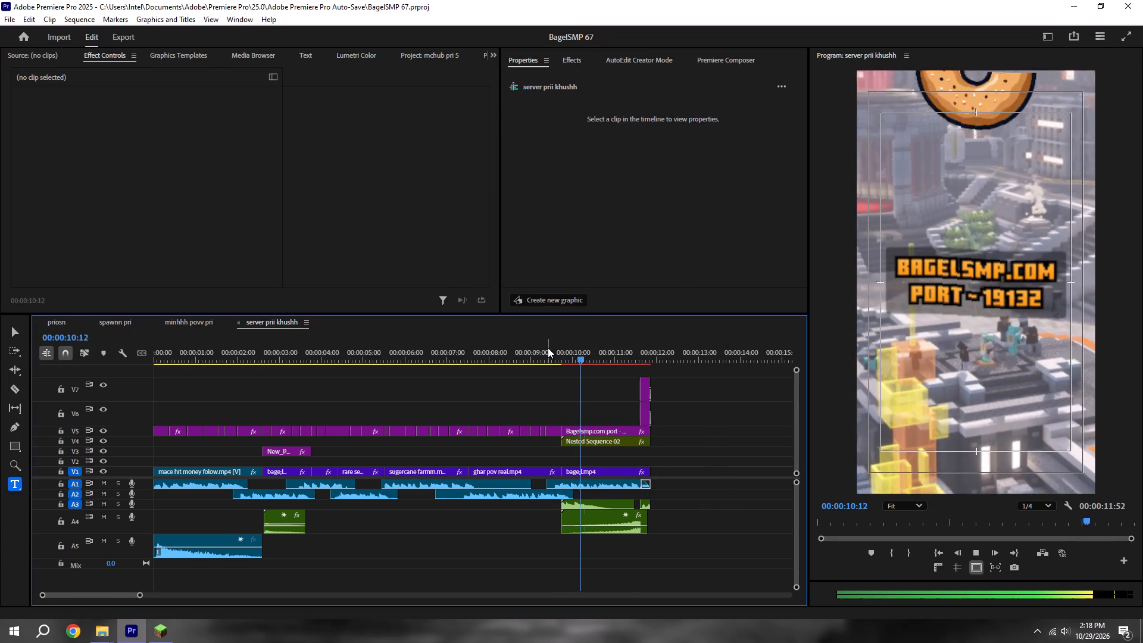
key(space)
key(ctrl+s)
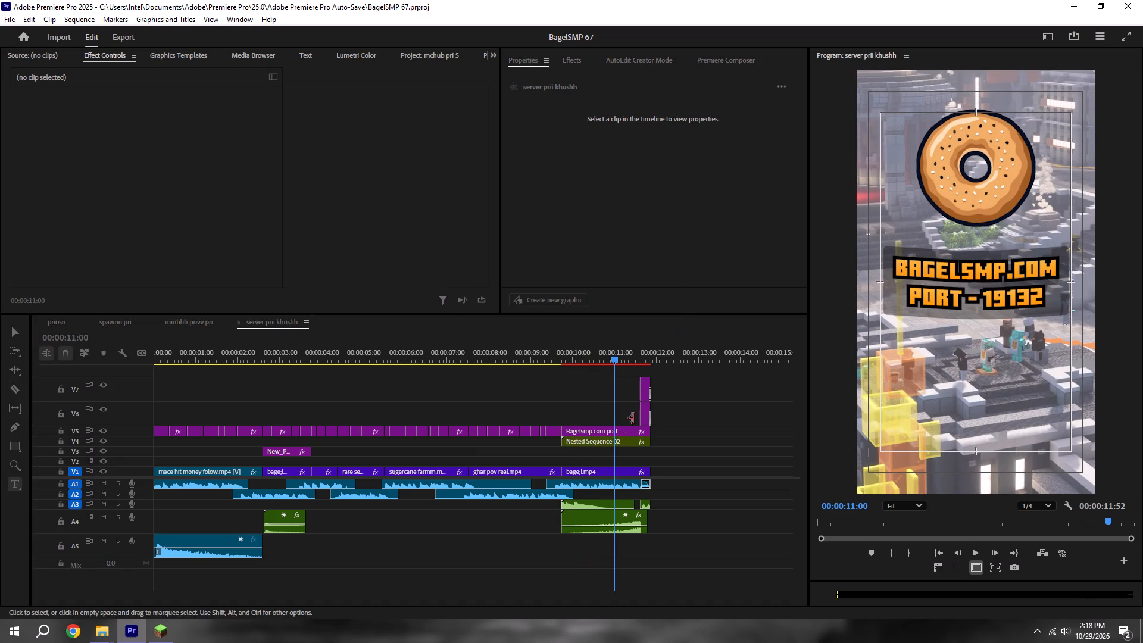
Apply Gaussian Blur with a blurriness of 21 to the final bagel clip on V1 and save the project.
click(575, 63)
drag(569, 86, 462, 89)
key(BackSpace)
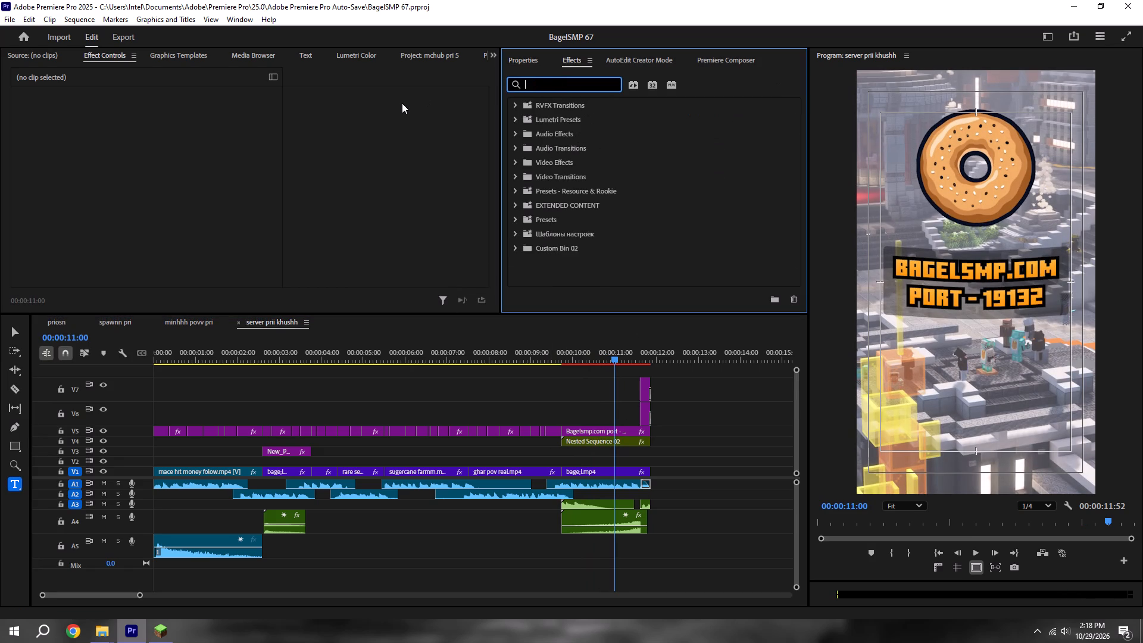
text(gau)
key(ctrl+s)
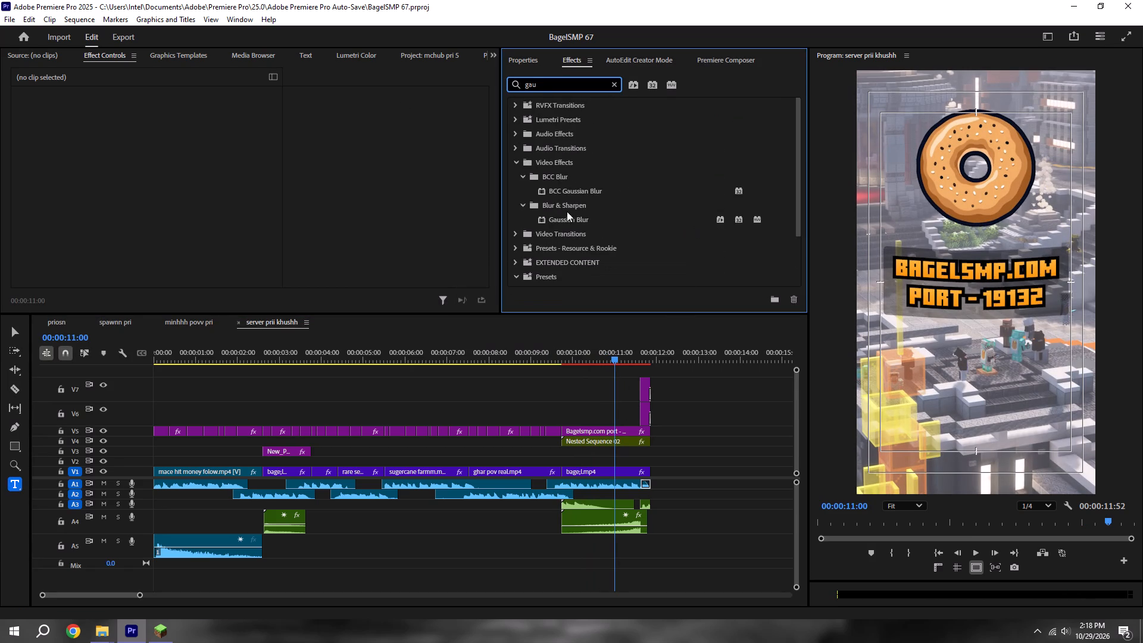
drag(565, 219, 605, 469)
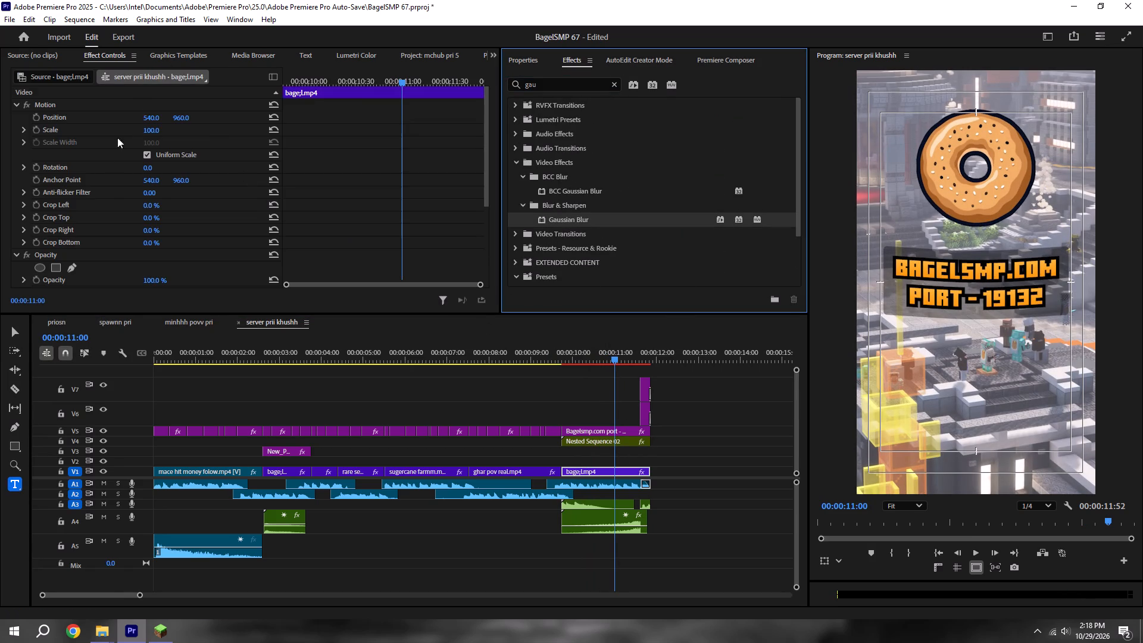
scroll(108, 168, down, 13)
drag(151, 232, 160, 232)
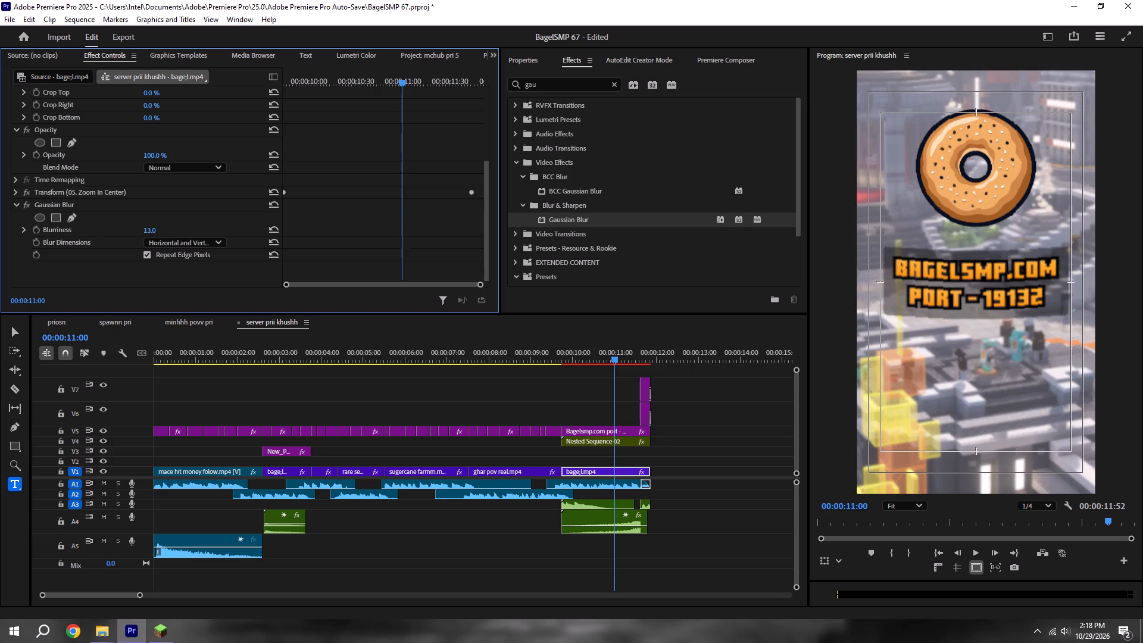
drag(160, 232, 165, 233)
key(ctrl+s)
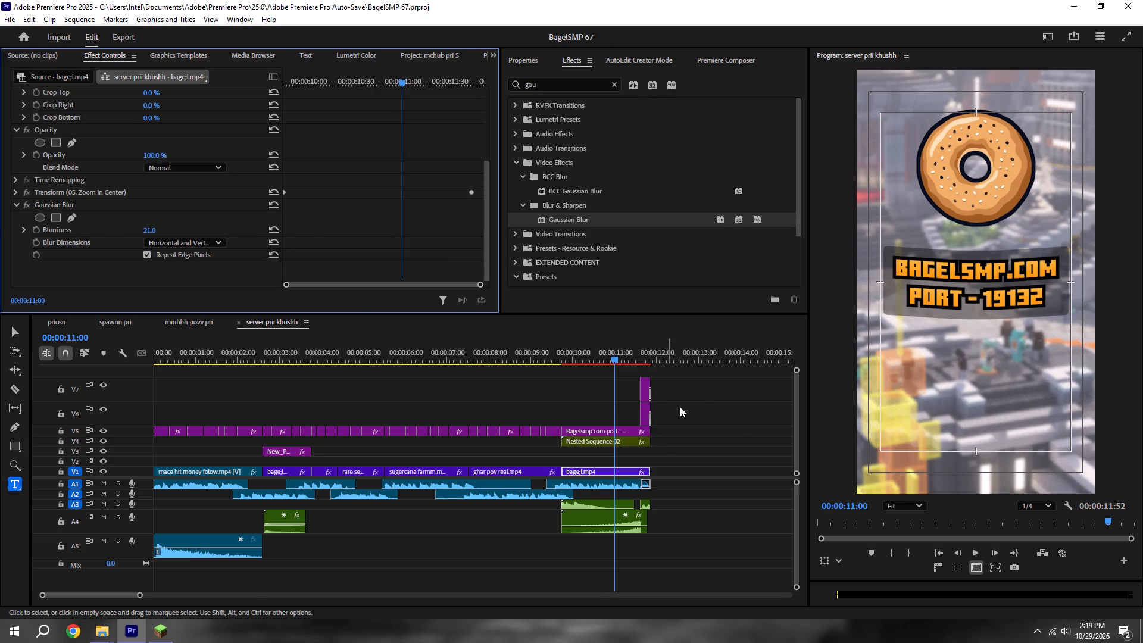
click(755, 419)
key(ctrl+s)
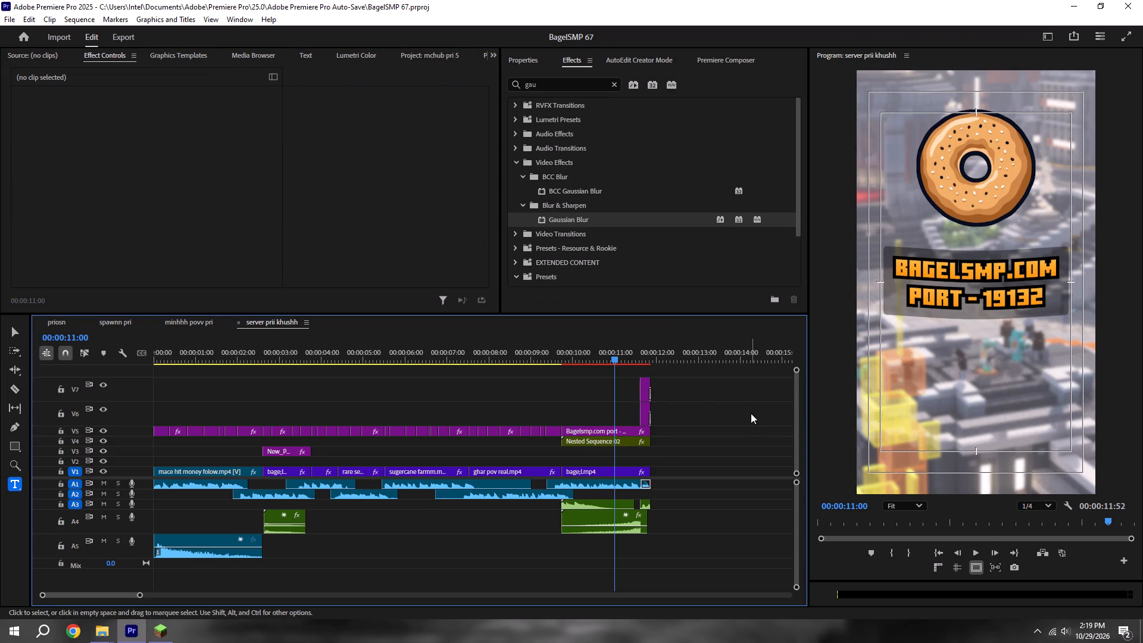
Set the background opacity of the Bagelsmp.com port - 19132 title to 90%, keeping the Minecraft font.
click(605, 431)
click(523, 58)
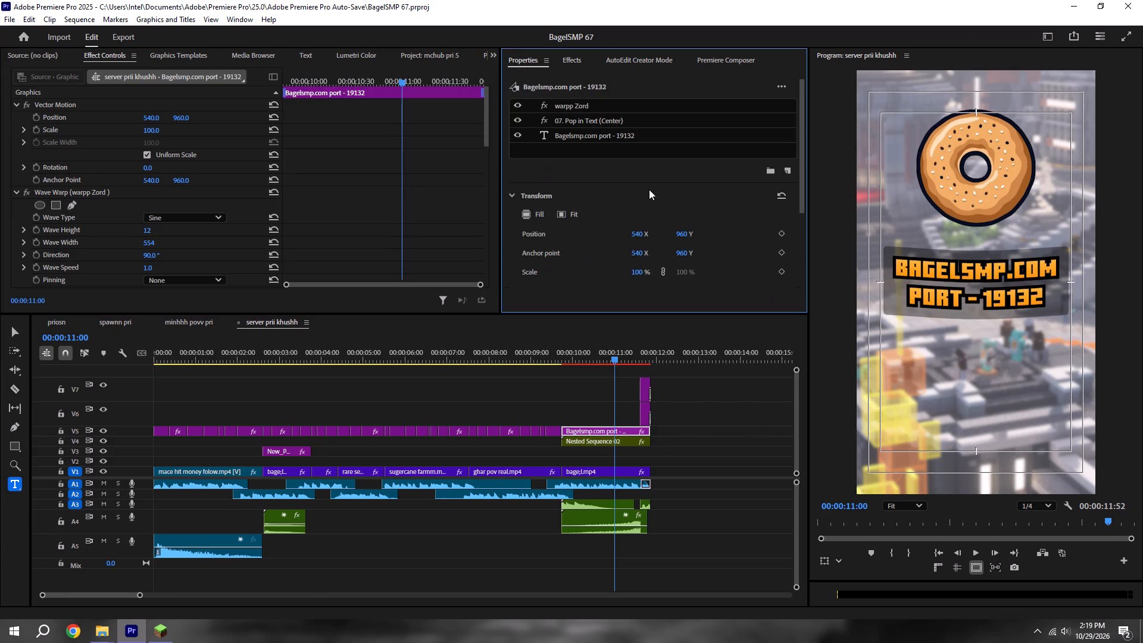
scroll(638, 203, down, 4)
triple_click(592, 88)
scroll(608, 172, down, 4)
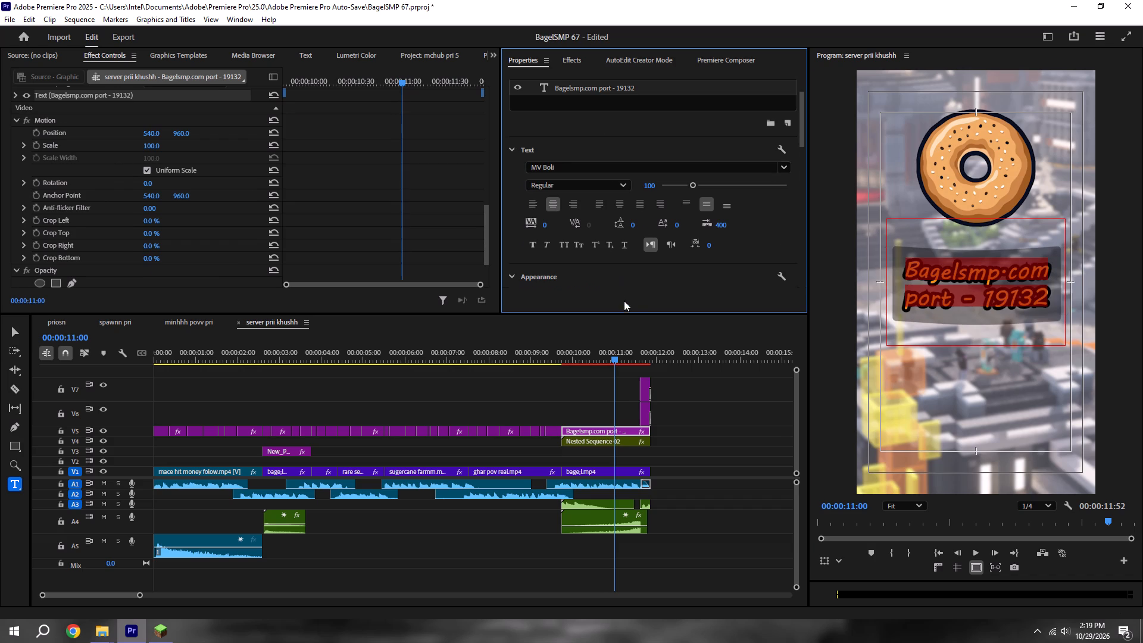
key(ctrl+z)
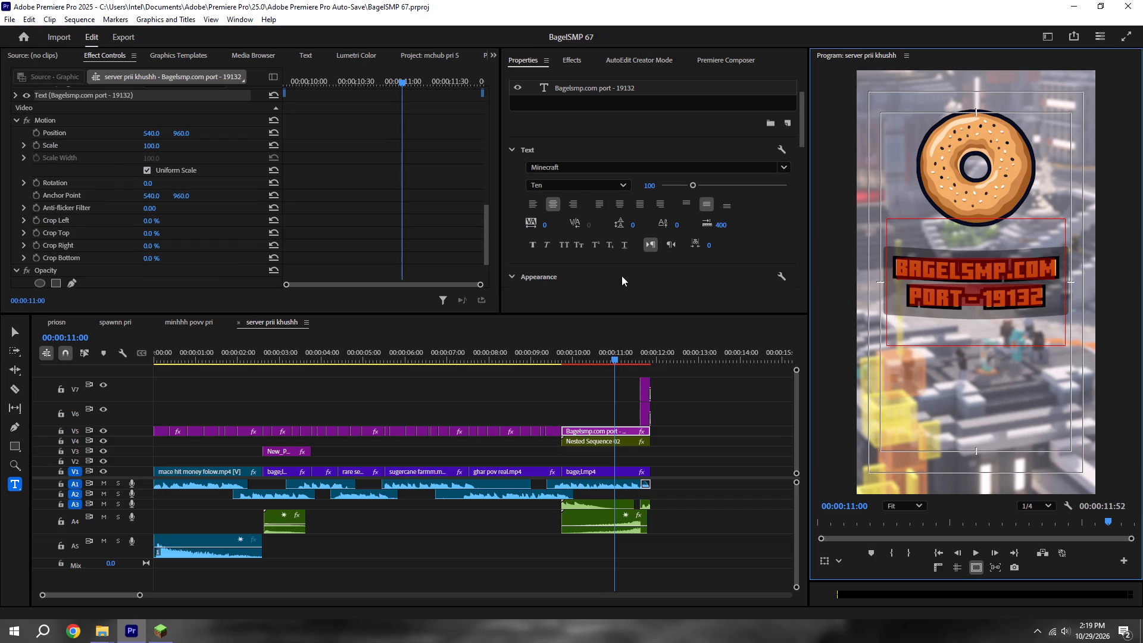
scroll(622, 276, down, 9)
scroll(574, 245, down, 8)
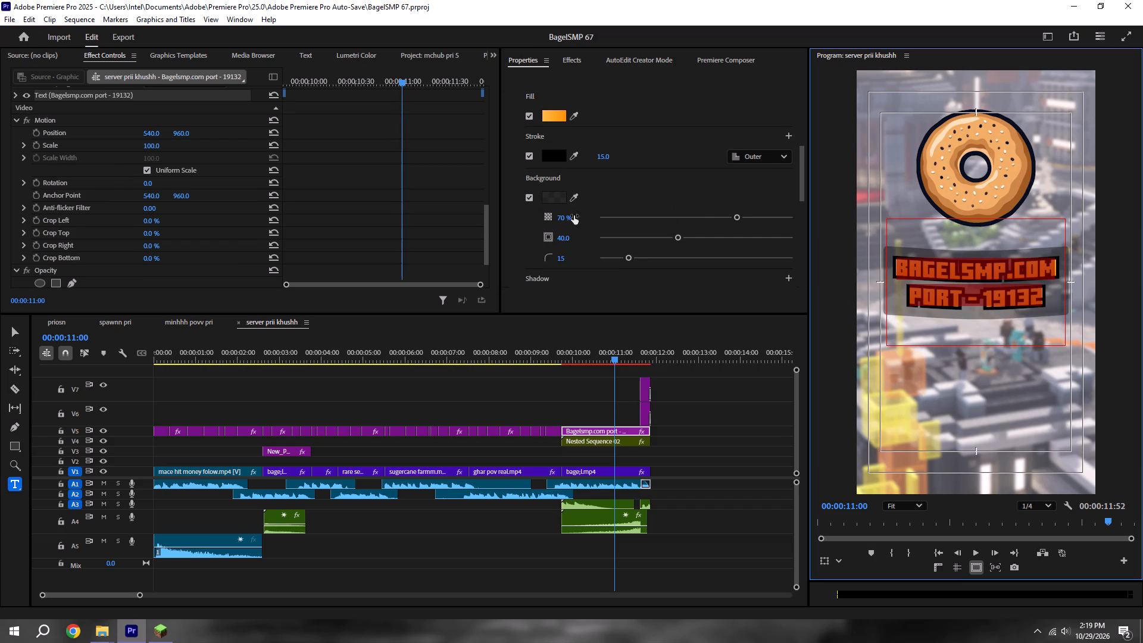
click(564, 219)
text(90)
key(Return)
Enlarge the title's text background to a size of 55.8.
scroll(655, 233, down, 3)
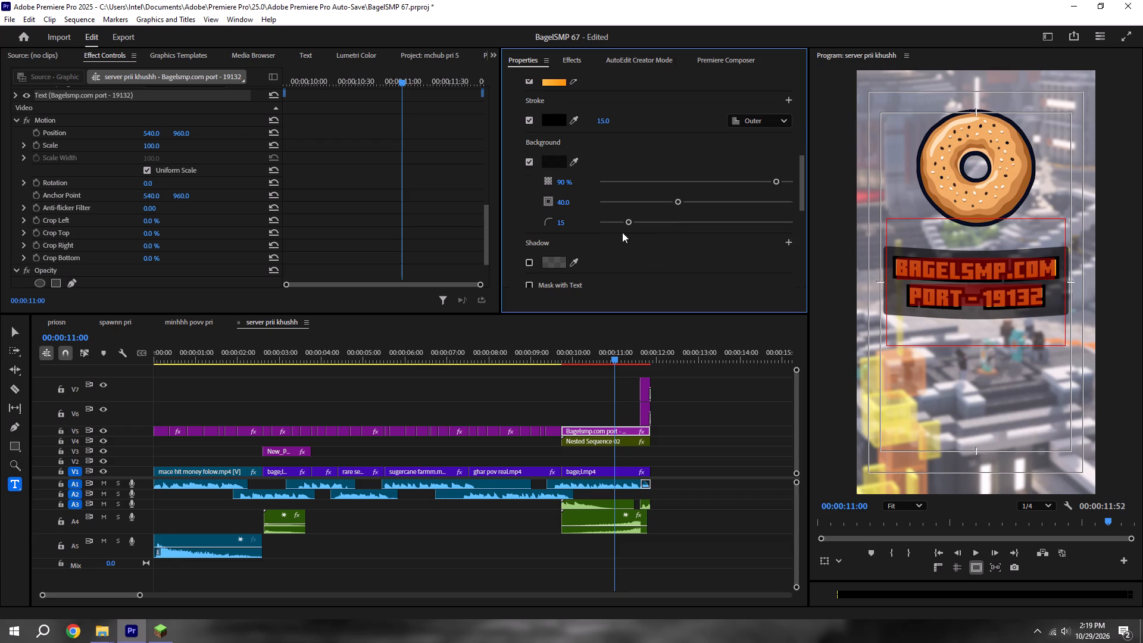
drag(674, 201, 649, 200)
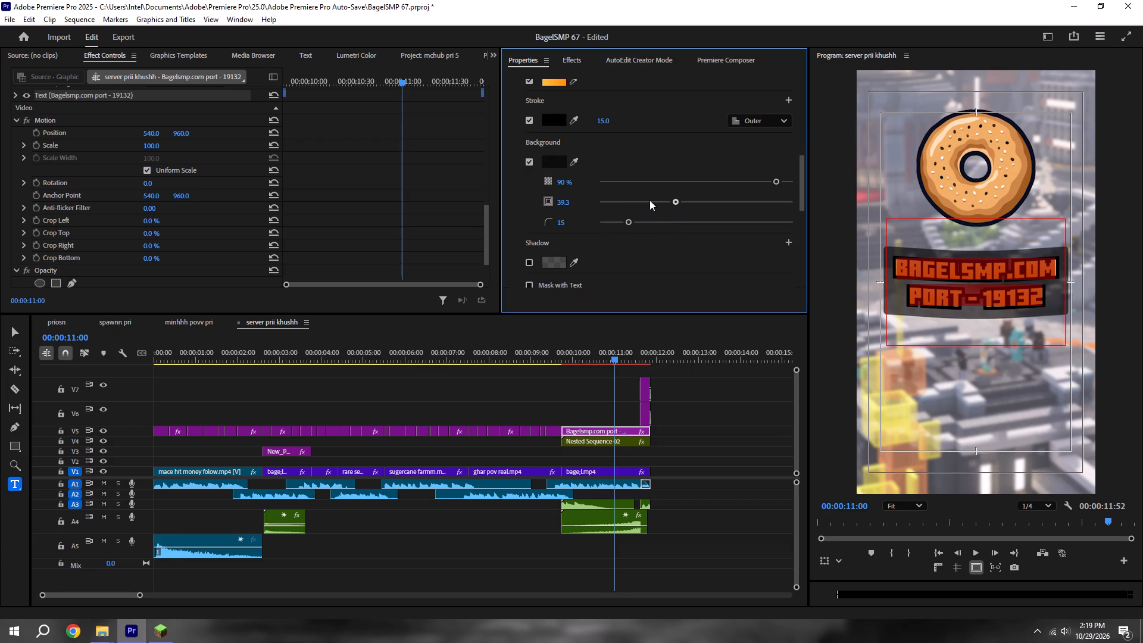
drag(649, 200, 641, 200)
drag(641, 200, 696, 204)
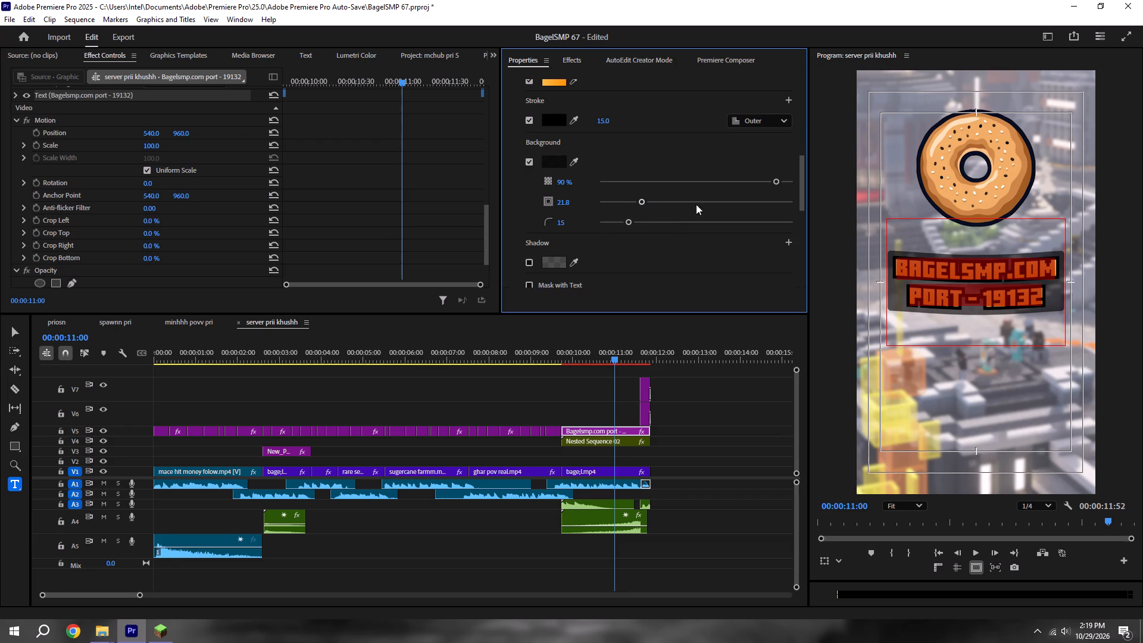
drag(696, 204, 738, 208)
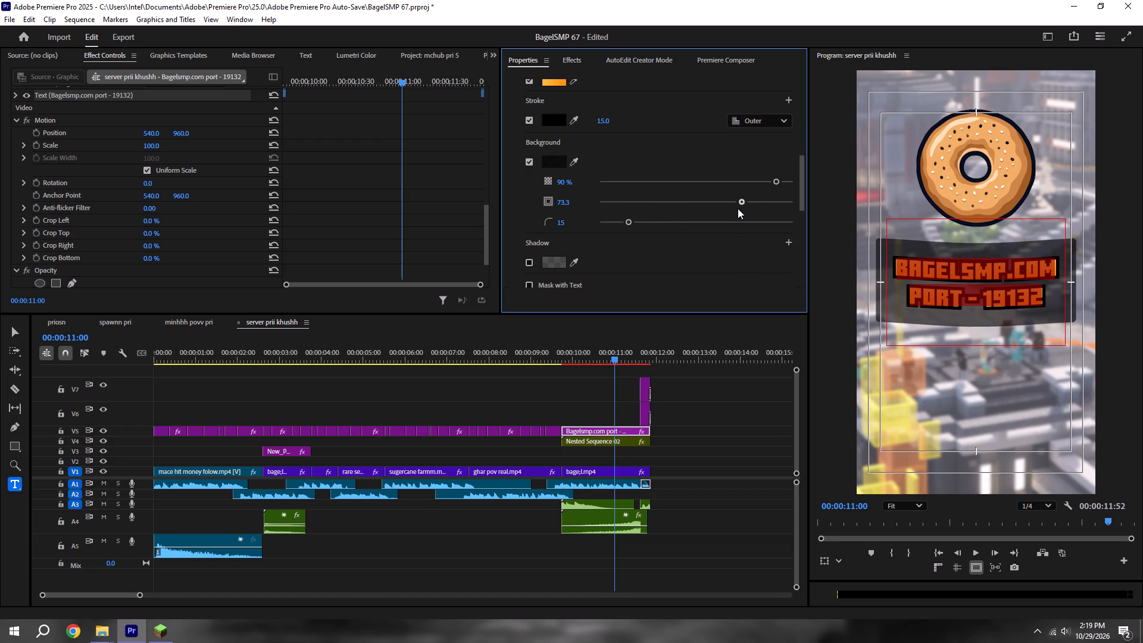
drag(738, 208, 707, 208)
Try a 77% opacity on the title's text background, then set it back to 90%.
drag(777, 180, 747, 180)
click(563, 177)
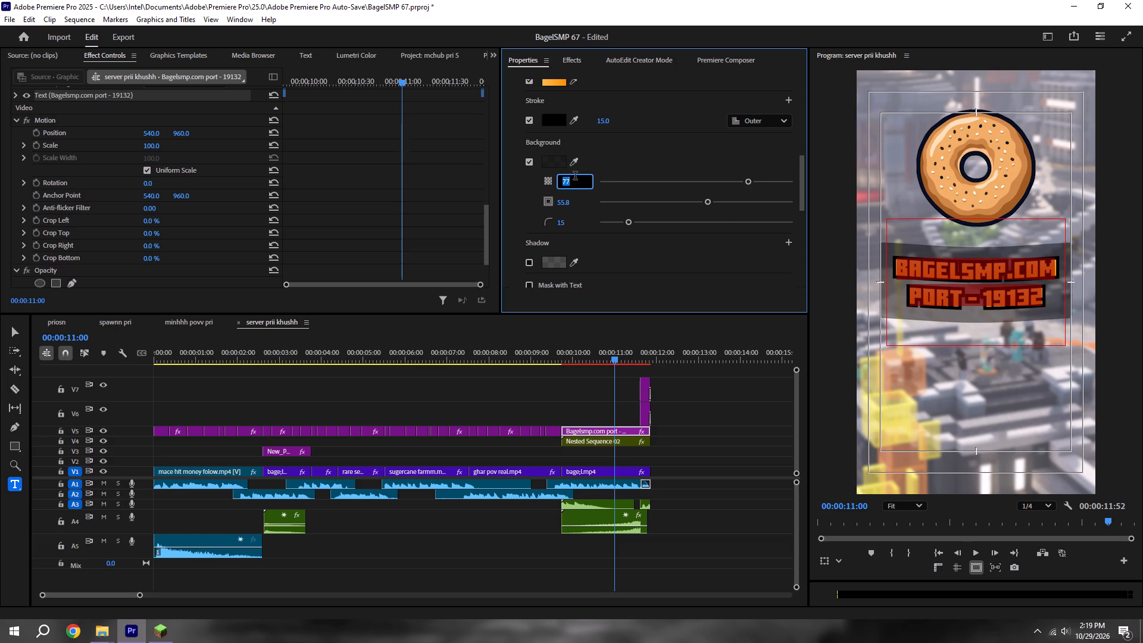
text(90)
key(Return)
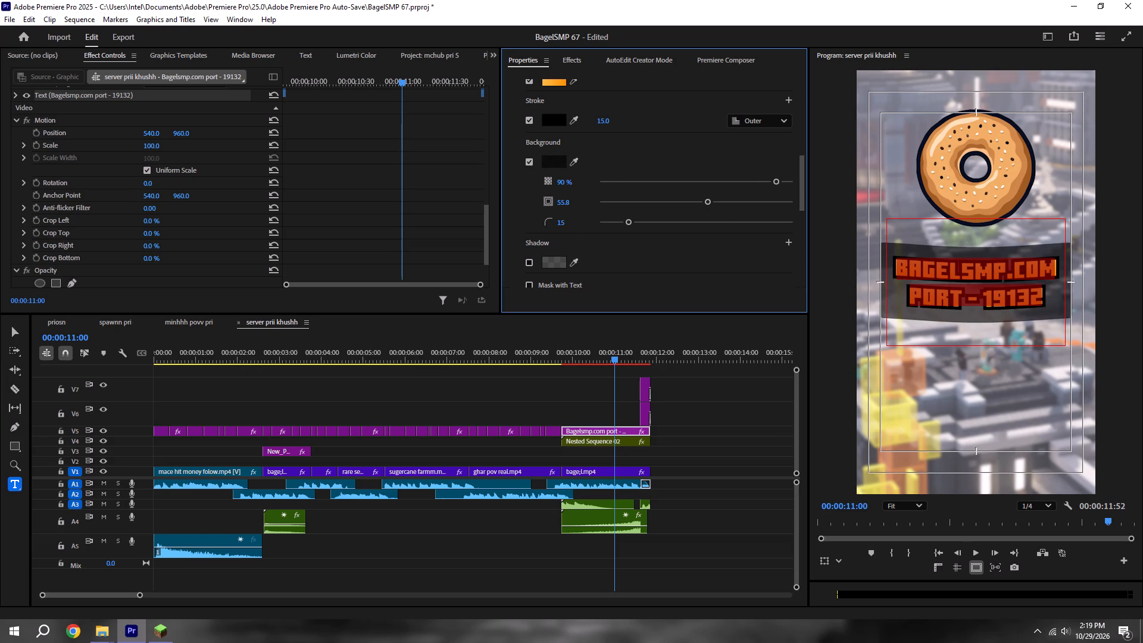
Set the title background's corner radius to 10, deselect the title and save the project.
click(573, 225)
text(10)
key(Return)
key(ctrl+s)
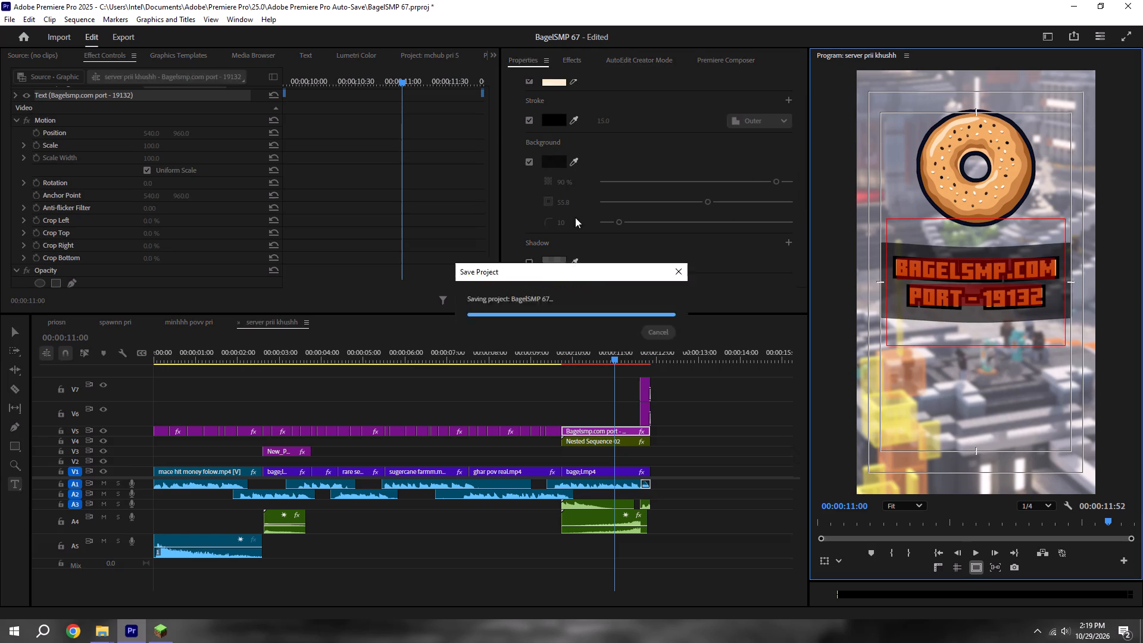
click(701, 501)
key(ctrl+s)
Play the restyled title through to the end of the sequence and save the project.
key(space)
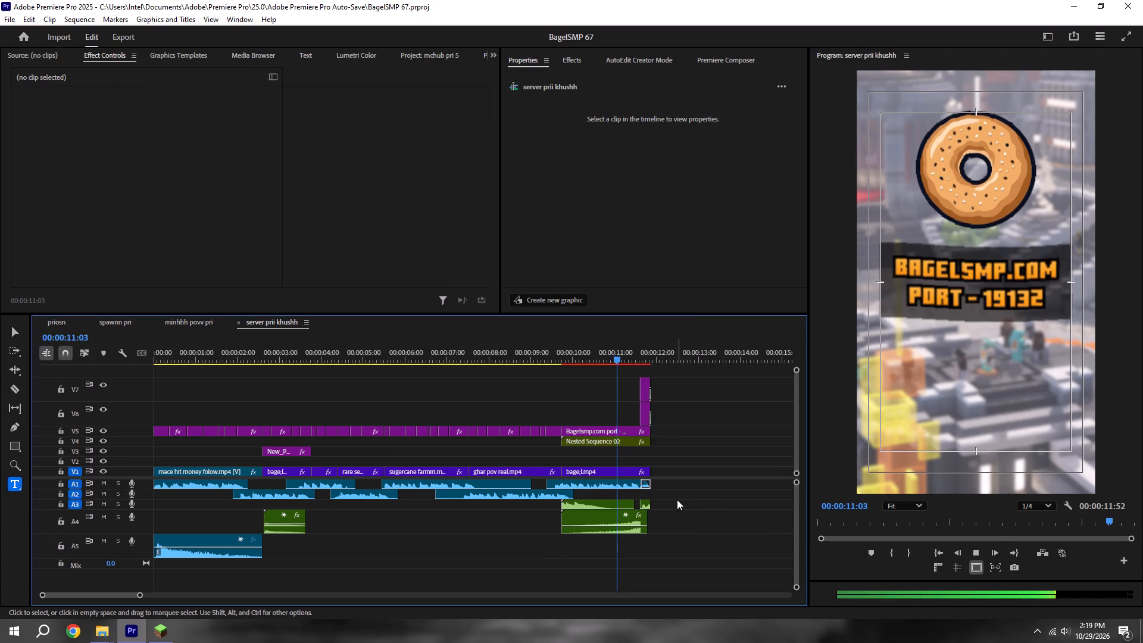
key(space)
key(space)
key(ctrl+s)
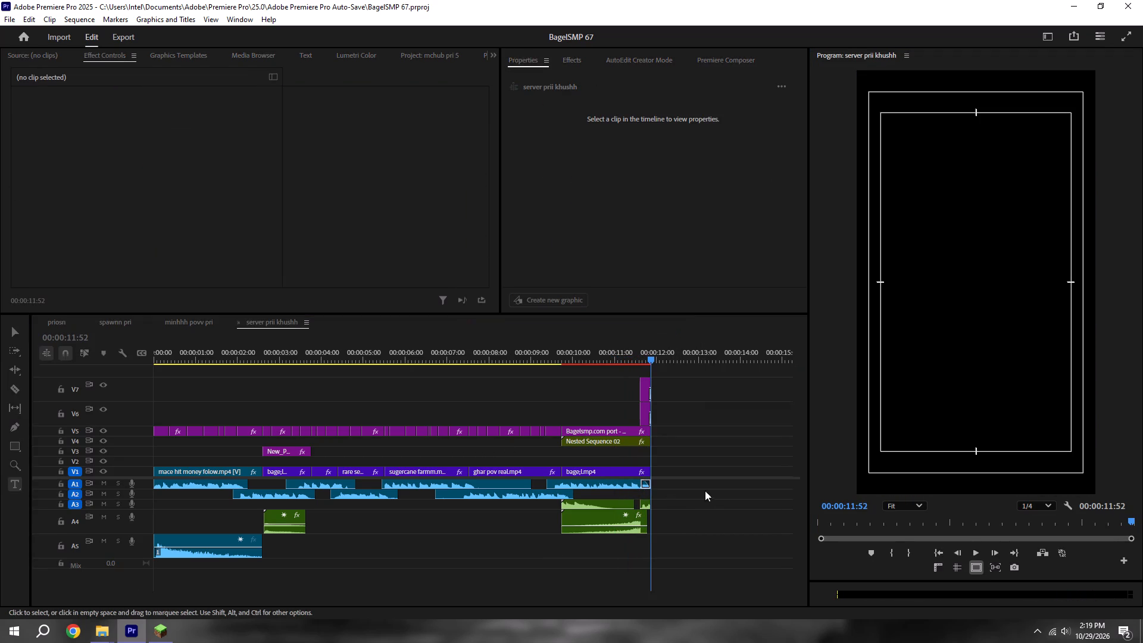
Enable a shadow on the Bagelsmp.com port - 19132 title text and set its colour to white.
click(935, 548)
click(600, 430)
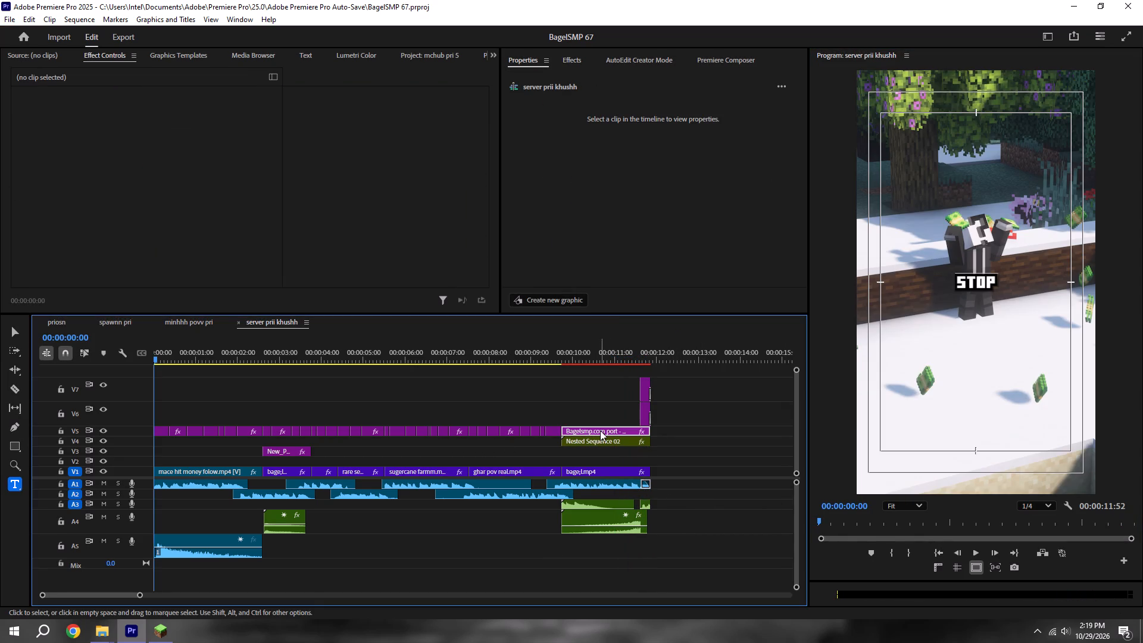
scroll(610, 172, down, 4)
double_click(607, 88)
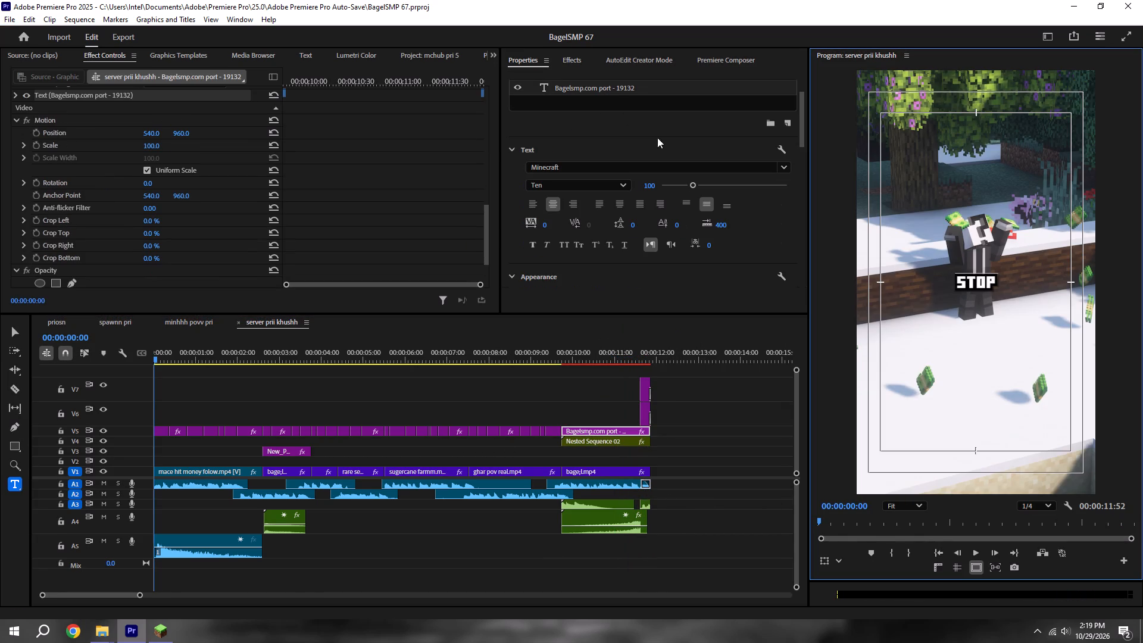
scroll(592, 255, down, 17)
scroll(573, 249, down, 4)
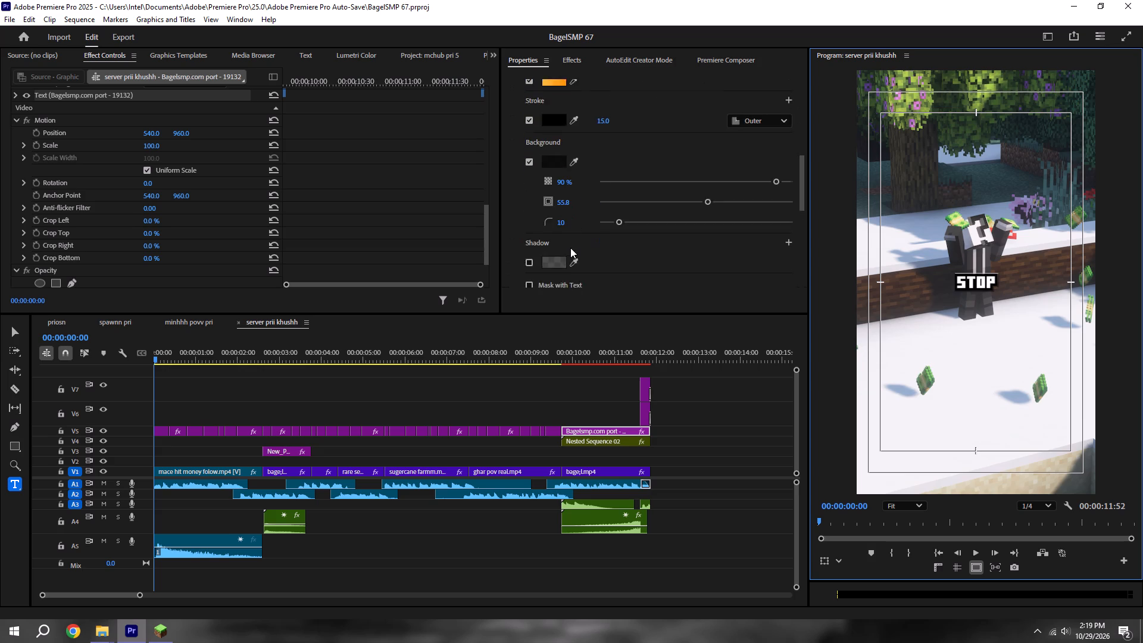
scroll(570, 248, down, 5)
click(527, 189)
click(548, 193)
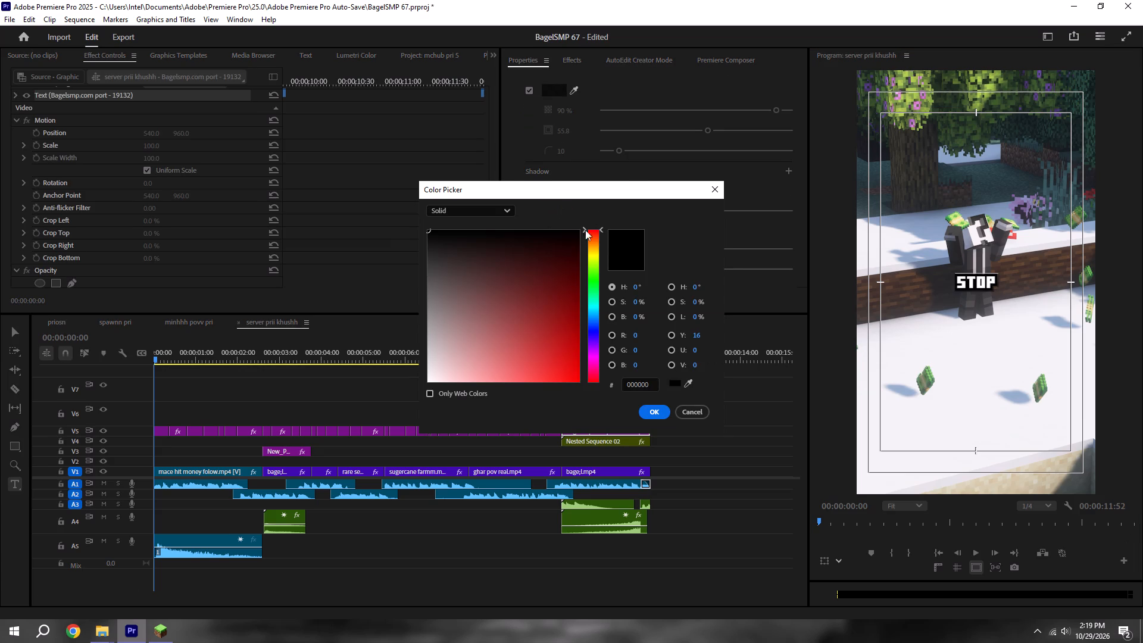
drag(489, 276, 311, 471)
click(649, 414)
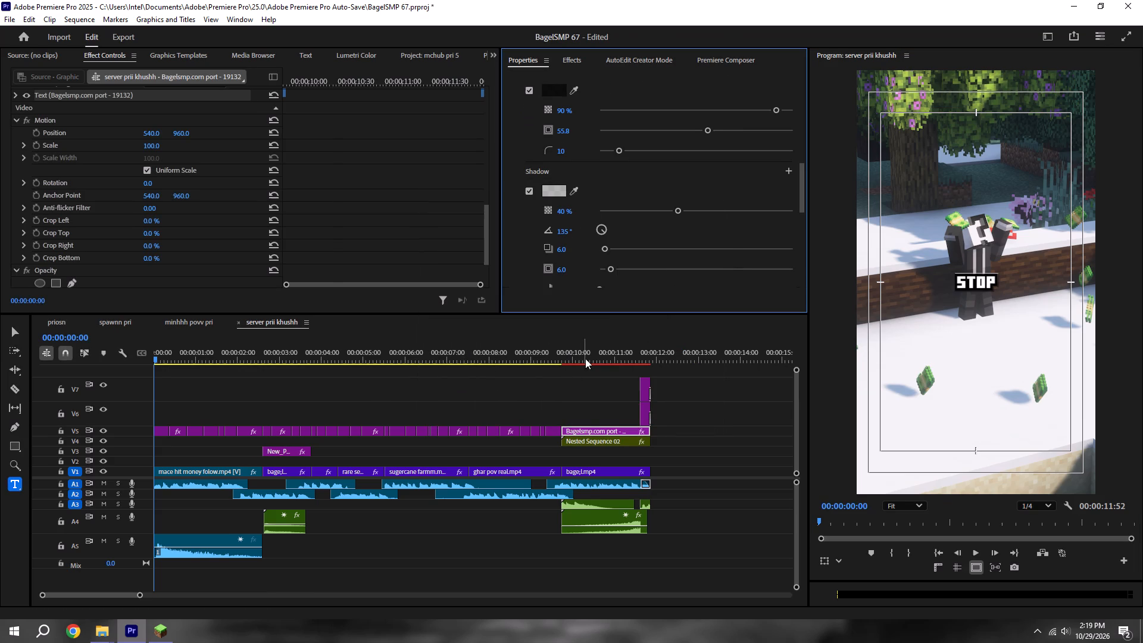
With the title in view, set its shadow's opacity to 90% and its angle to 1x36°.
click(585, 358)
scroll(607, 205, down, 6)
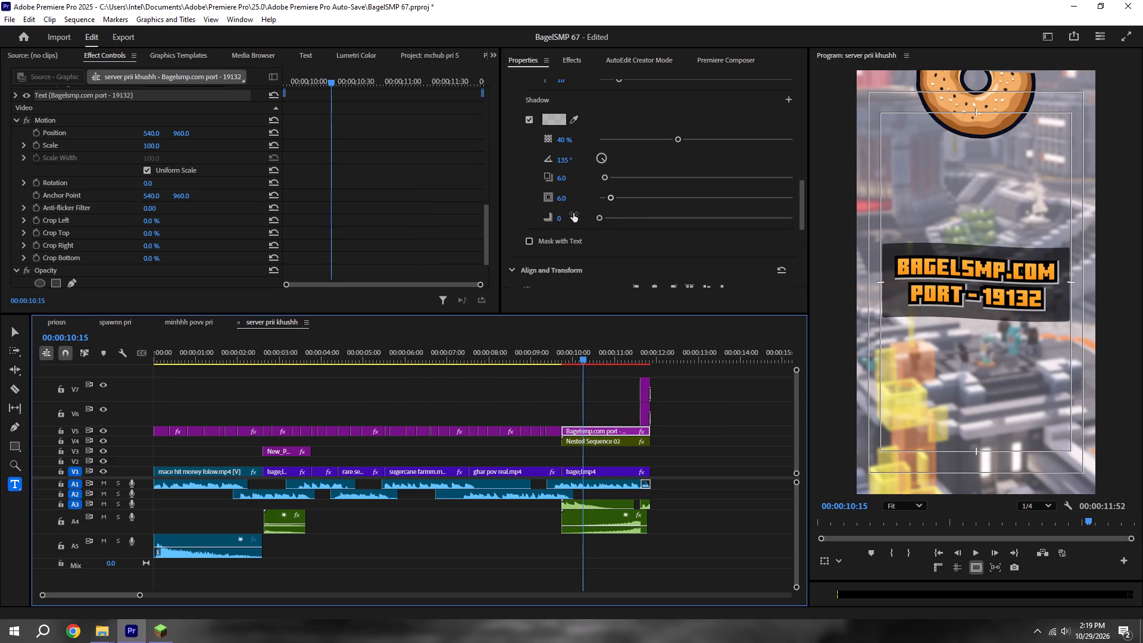
click(569, 143)
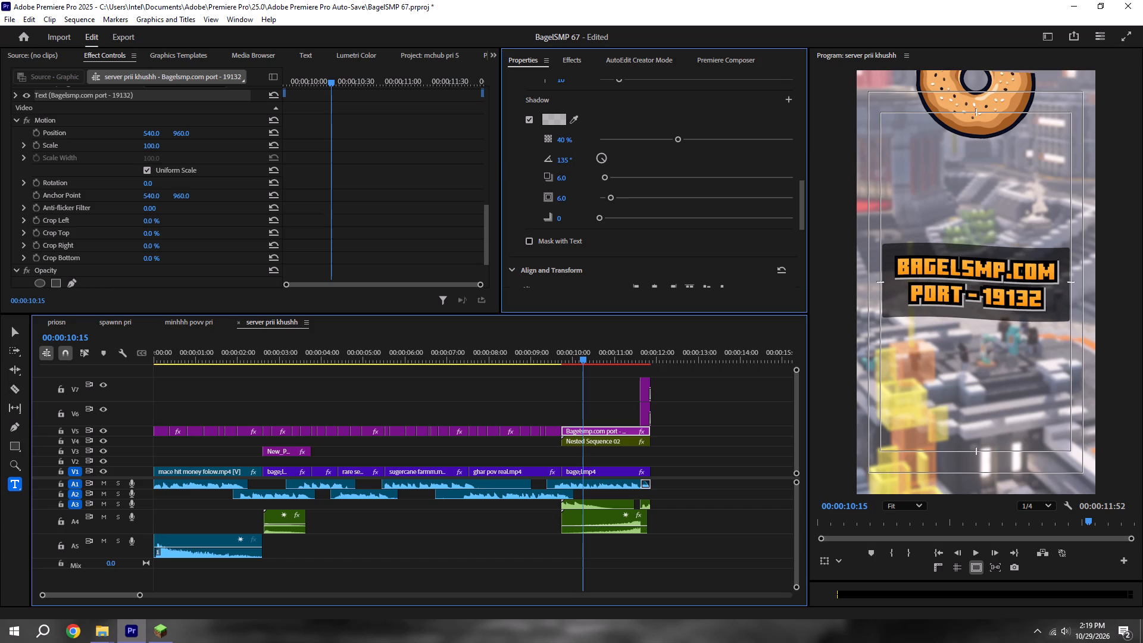
text(90)
key(Return)
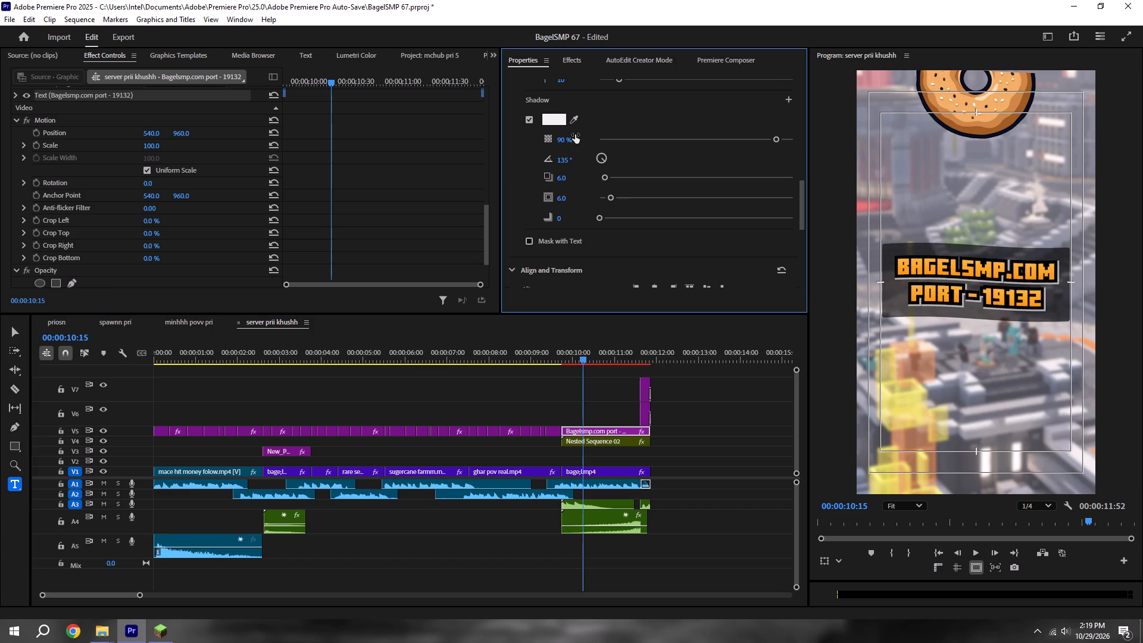
drag(598, 158, 605, 139)
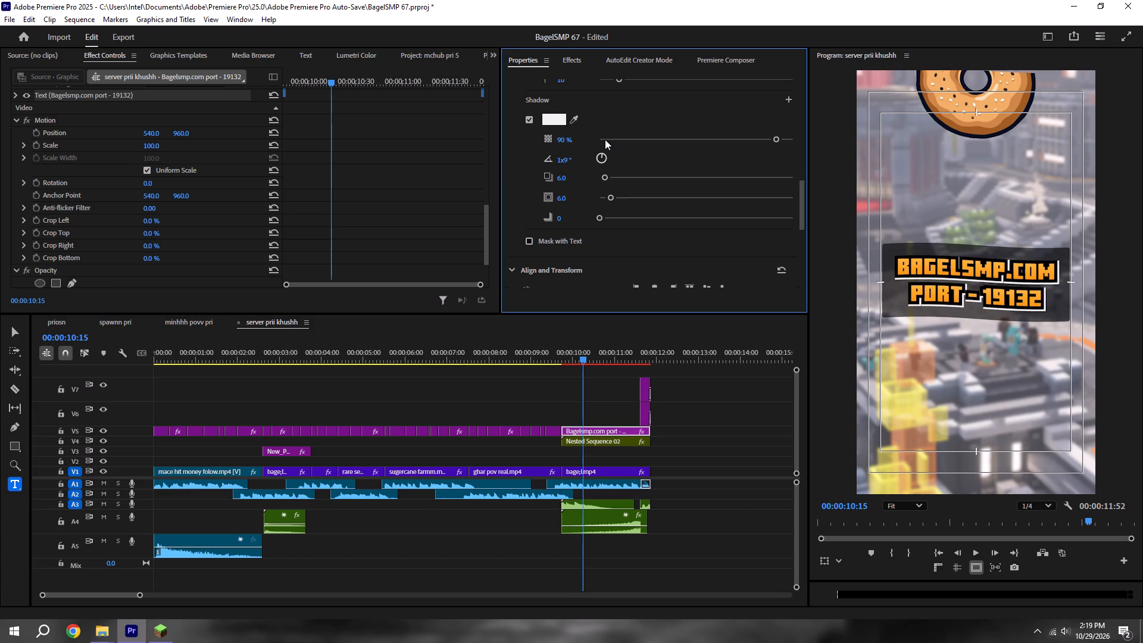
drag(605, 139, 616, 139)
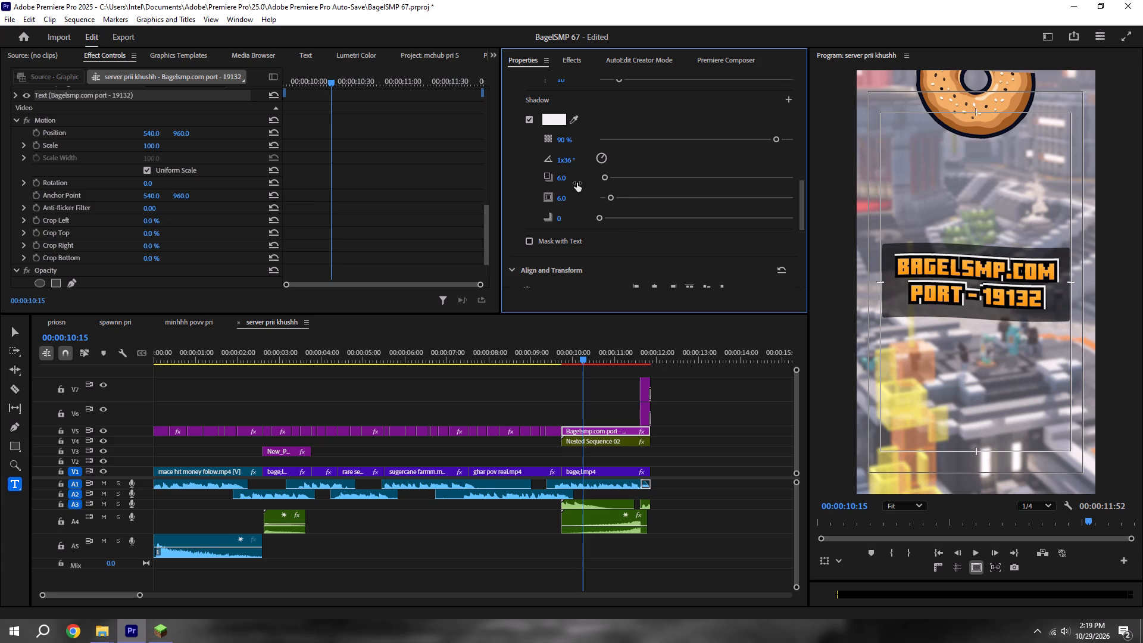
Set the title shadow's distance to 3 and its size to 3, and save the project.
click(575, 183)
key(3)
key(Return)
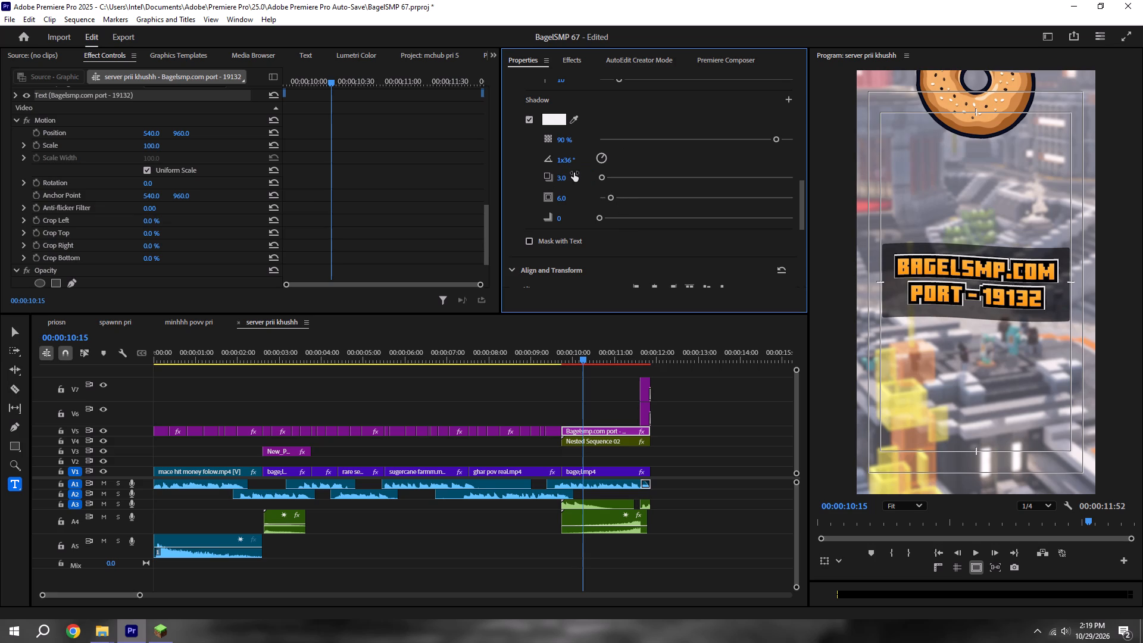
click(564, 197)
key(BackSpace)
key(3)
key(Return)
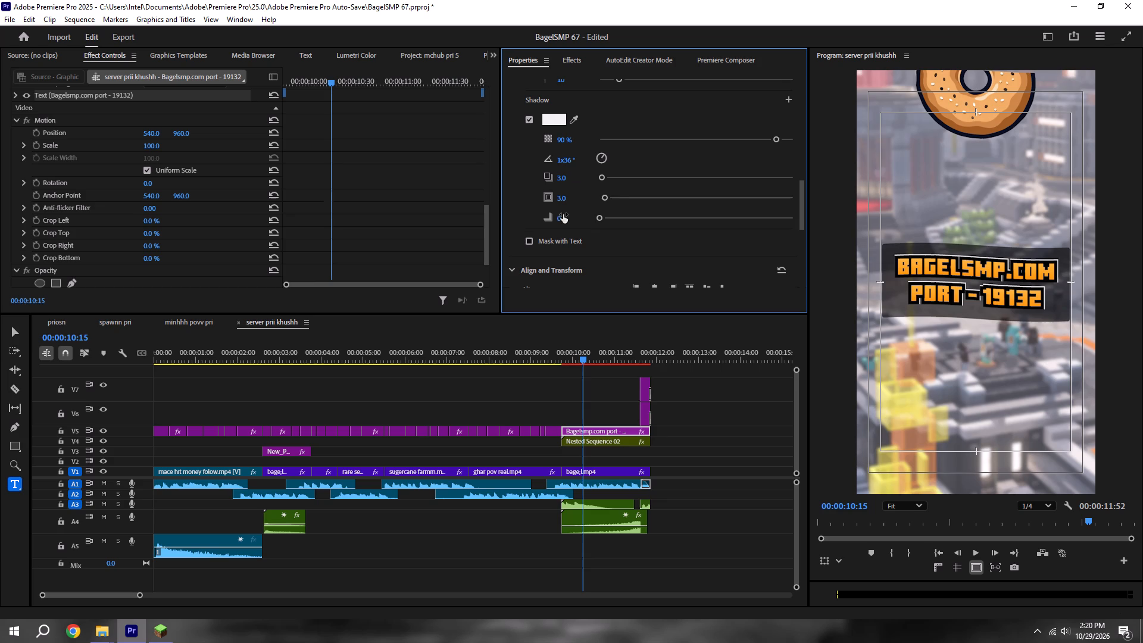
click(597, 264)
key(ctrl+s)
Deselect the title and play the closing section through to the sequence's end to review the white shadow.
shift+click(567, 364)
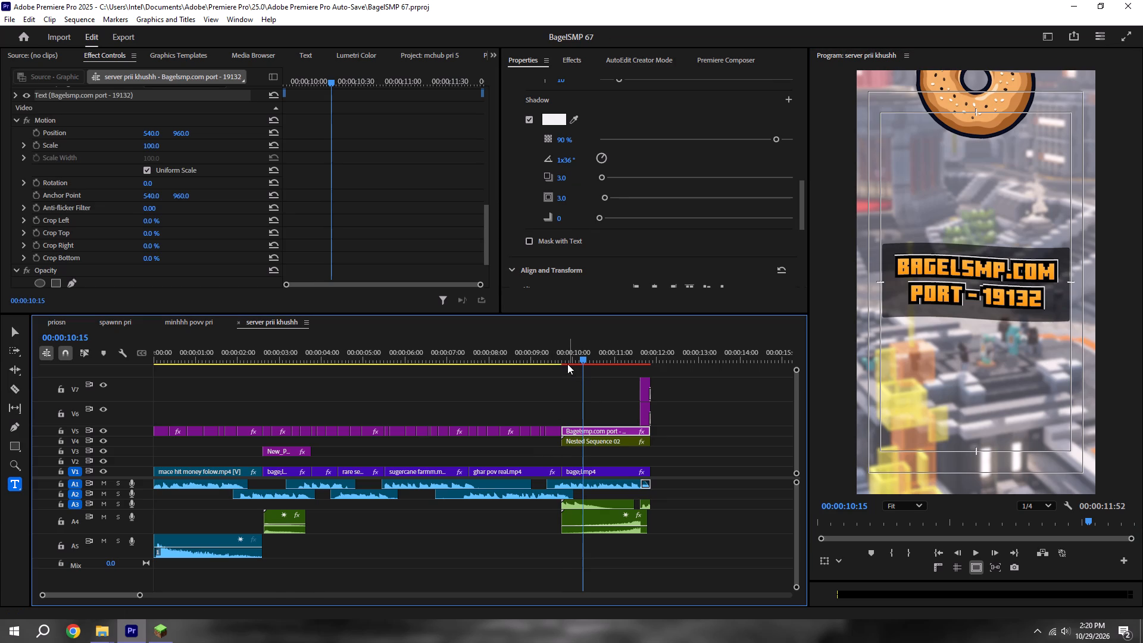
shift+click(562, 360)
click(569, 388)
key(space)
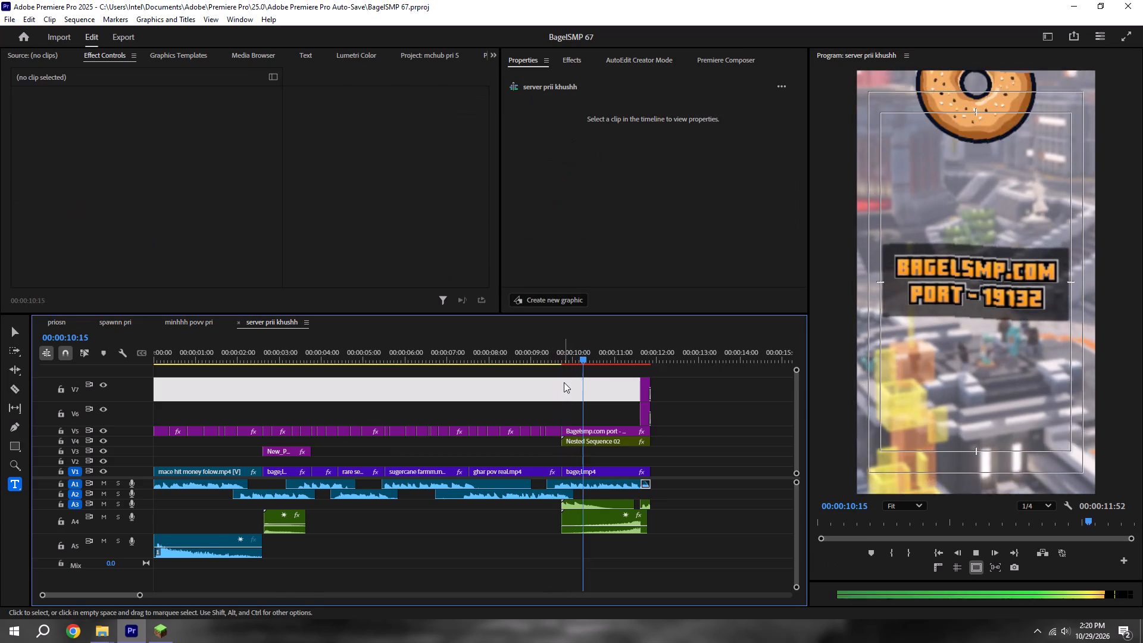
key(space)
key(space)
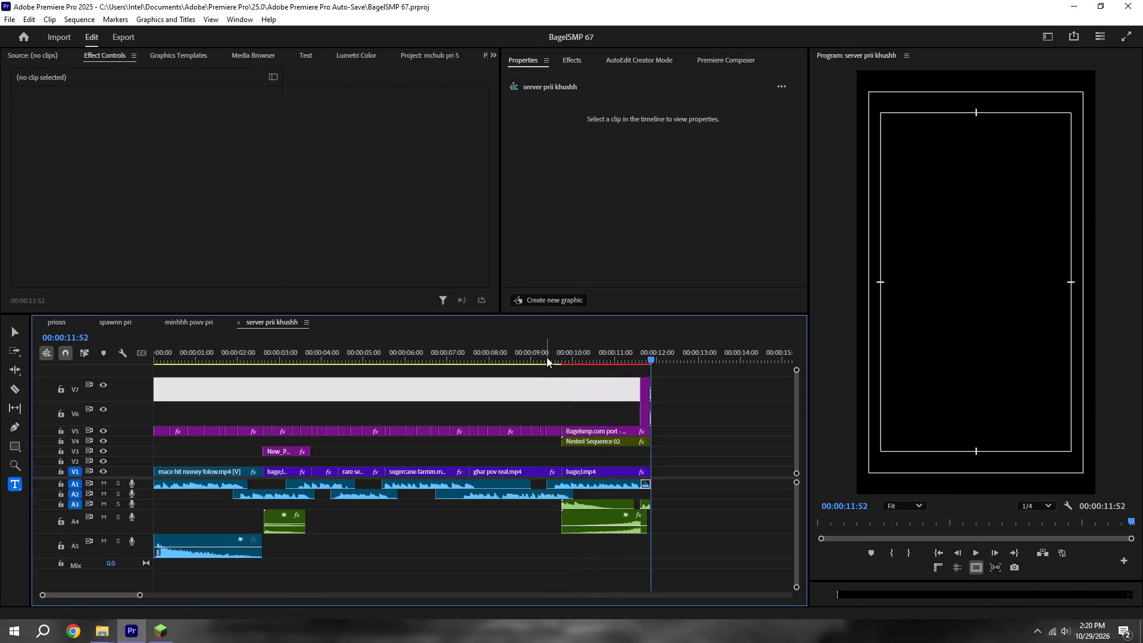
Set the title text's shadow opacity to 60% and save the project.
click(617, 429)
double_click(588, 139)
scroll(593, 219, down, 3)
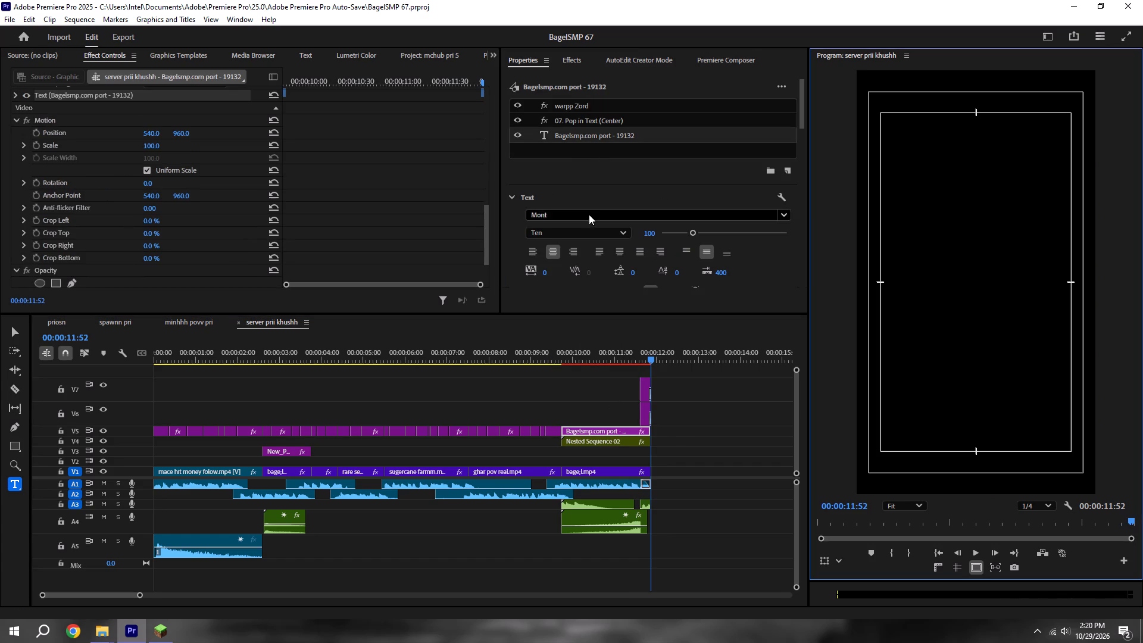
scroll(589, 214, down, 2)
key(ctrl+z)
scroll(627, 272, down, 9)
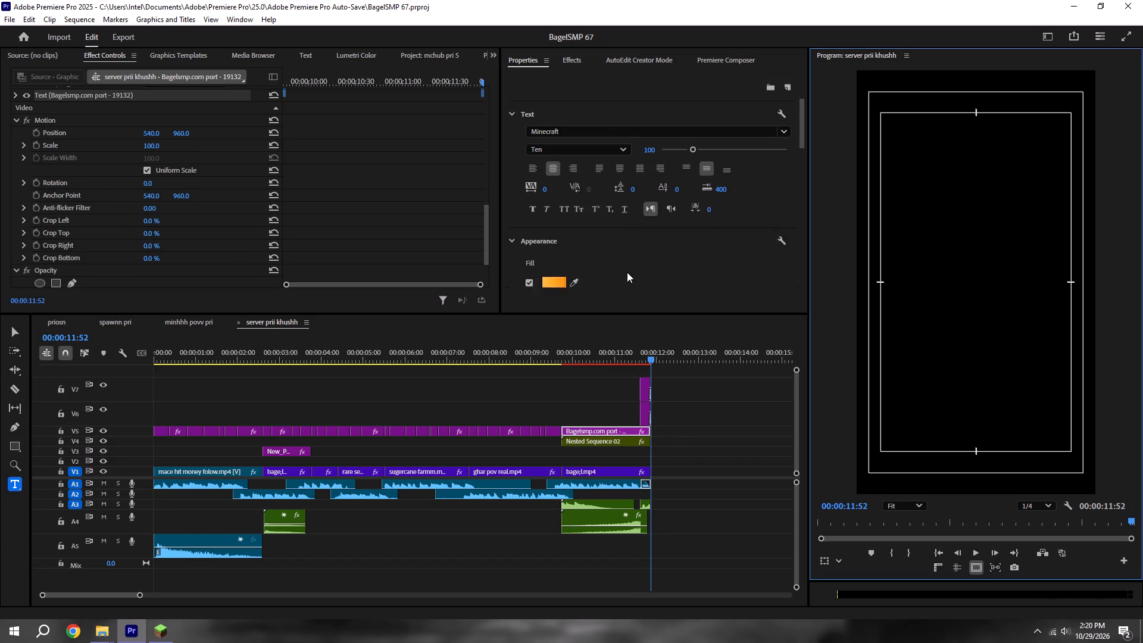
scroll(627, 272, down, 15)
scroll(569, 245, down, 7)
click(564, 197)
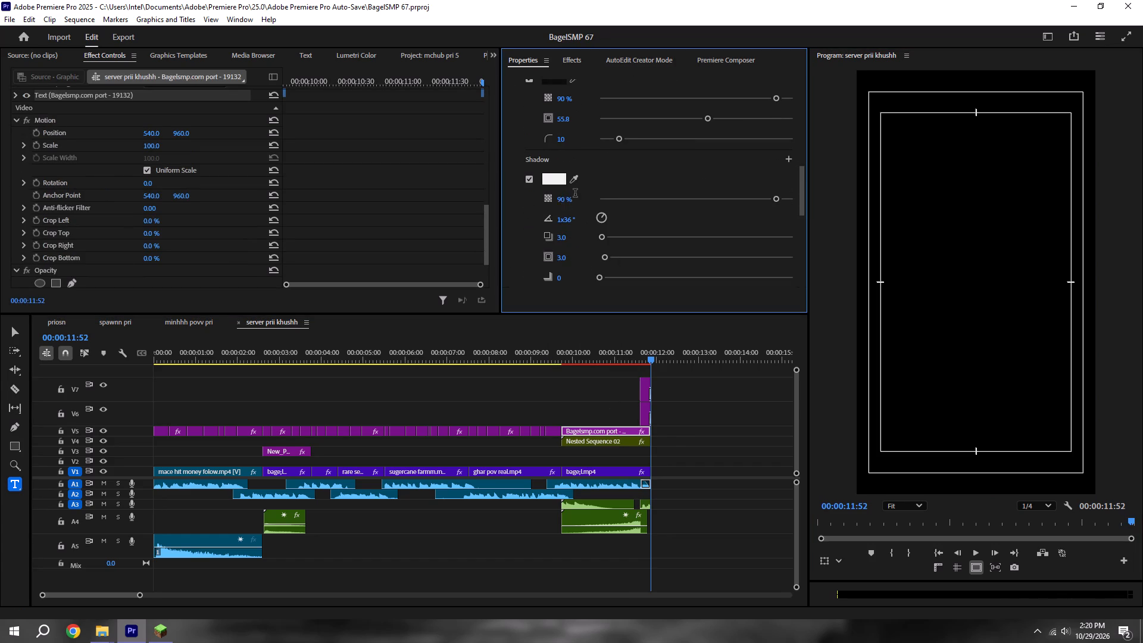
text(60)
key(Return)
key(ctrl+s)
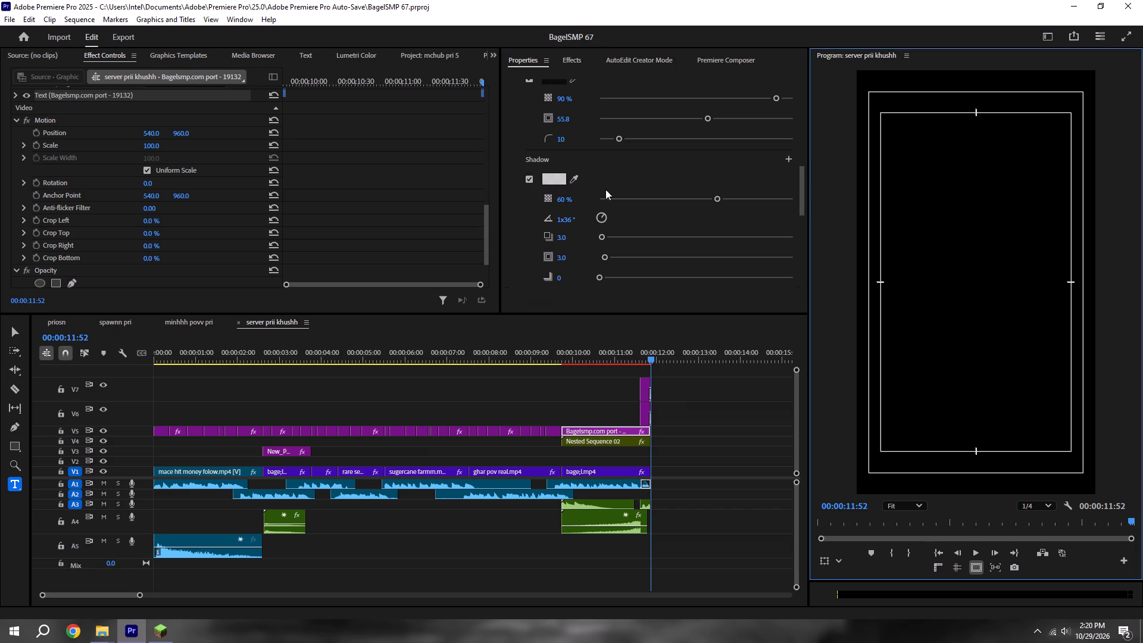
Play the closing section from the title's start to check the softened shadow.
click(565, 355)
click(585, 385)
key(space)
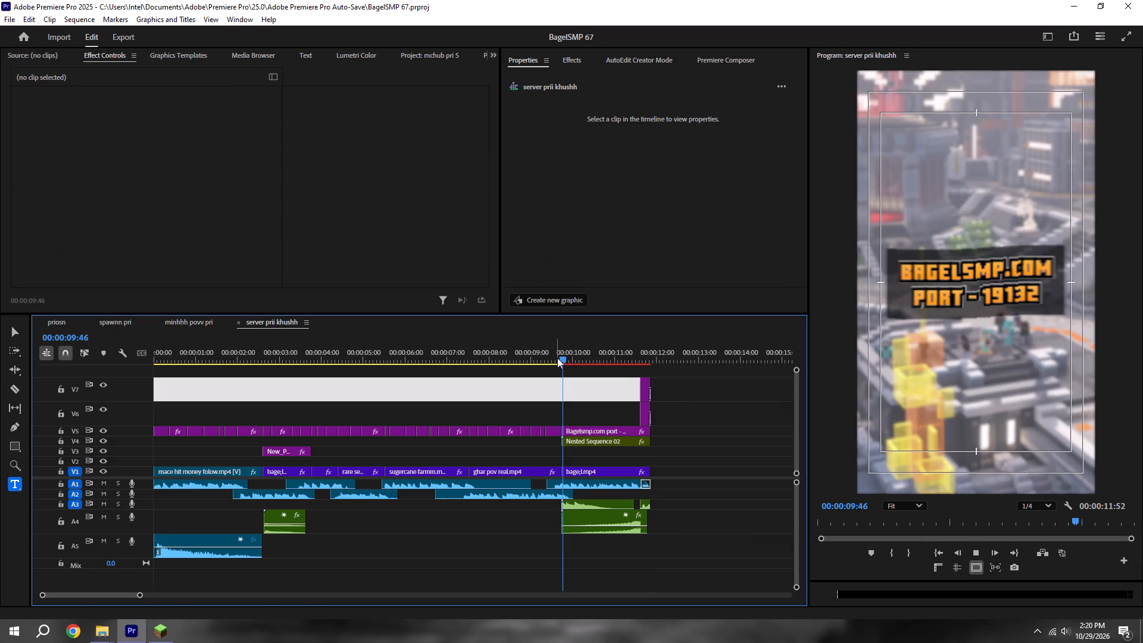
key(space)
Change the title text's shadow colour from solid to a linear gradient and add an opacity stop between its ends.
click(604, 427)
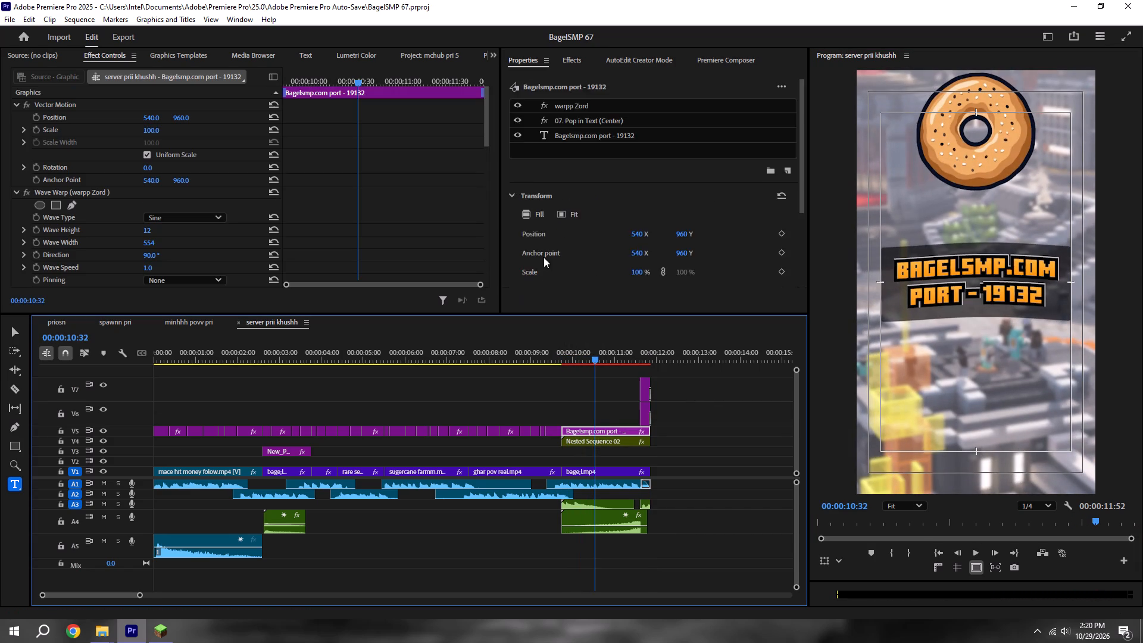
scroll(617, 223, down, 20)
scroll(617, 223, down, 7)
scroll(569, 225, up, 6)
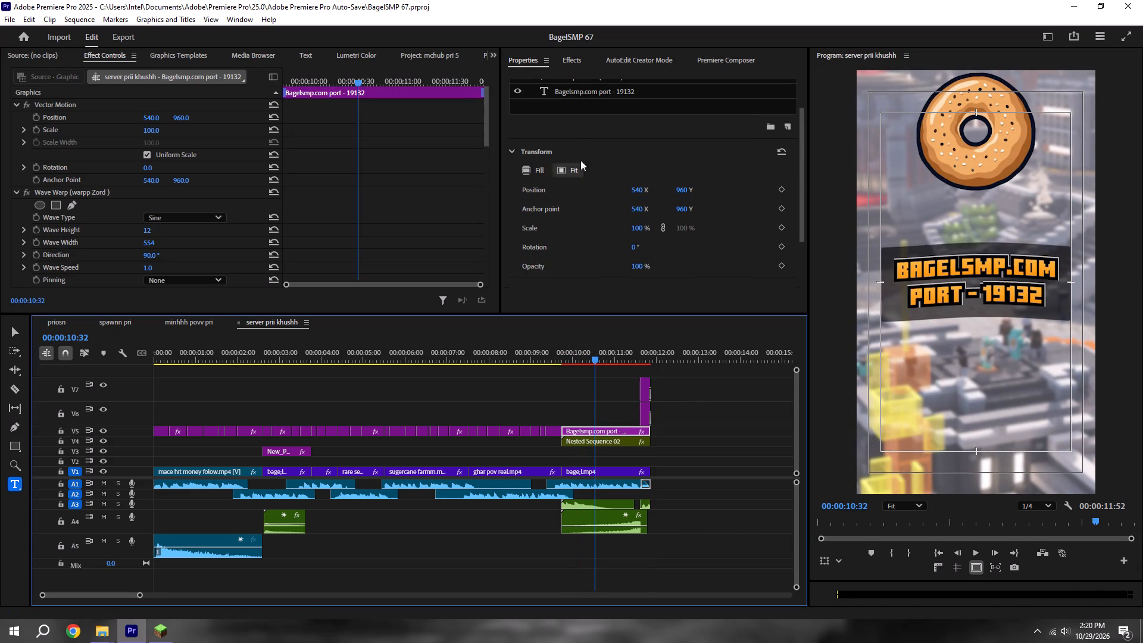
click(585, 80)
double_click(580, 141)
scroll(583, 169, down, 6)
scroll(588, 252, down, 20)
scroll(588, 252, down, 4)
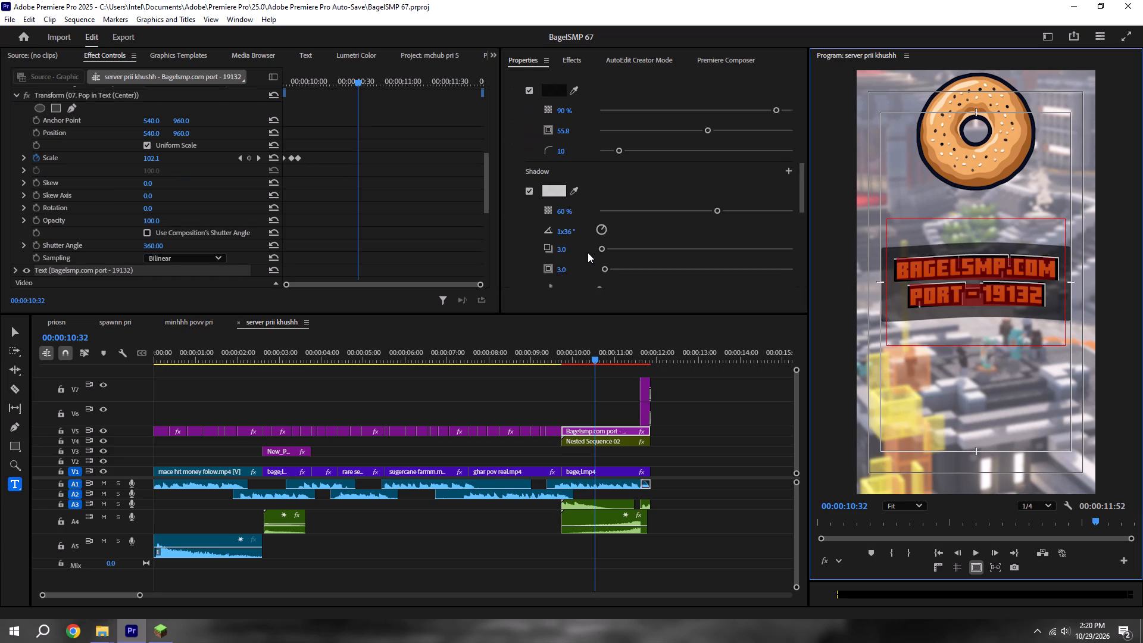
scroll(588, 252, down, 6)
click(552, 122)
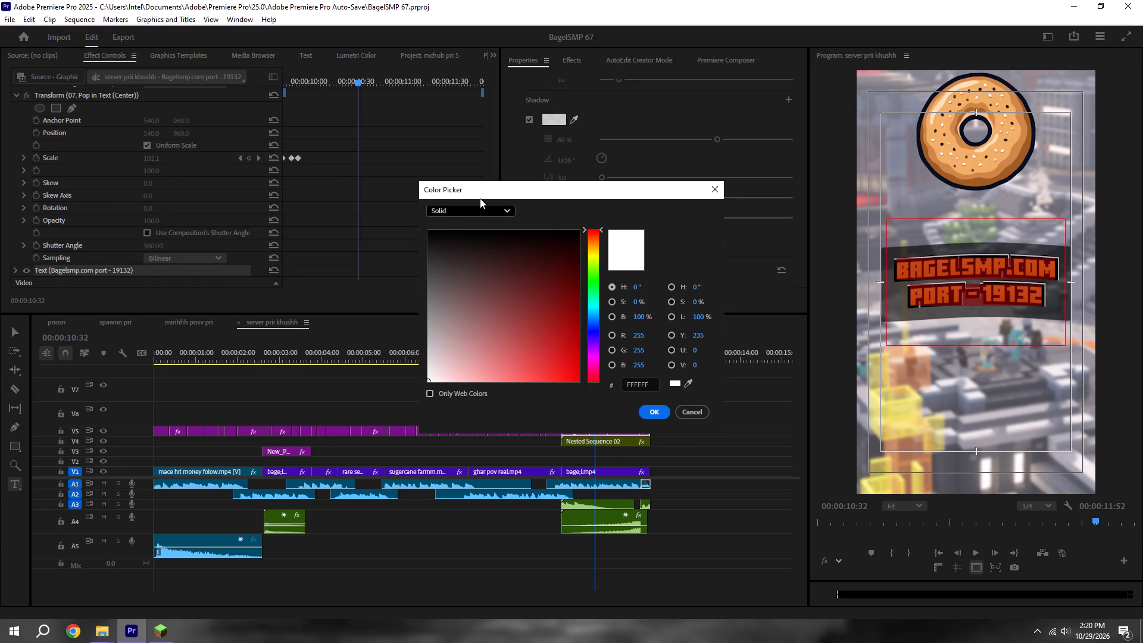
click(479, 206)
click(460, 236)
click(480, 206)
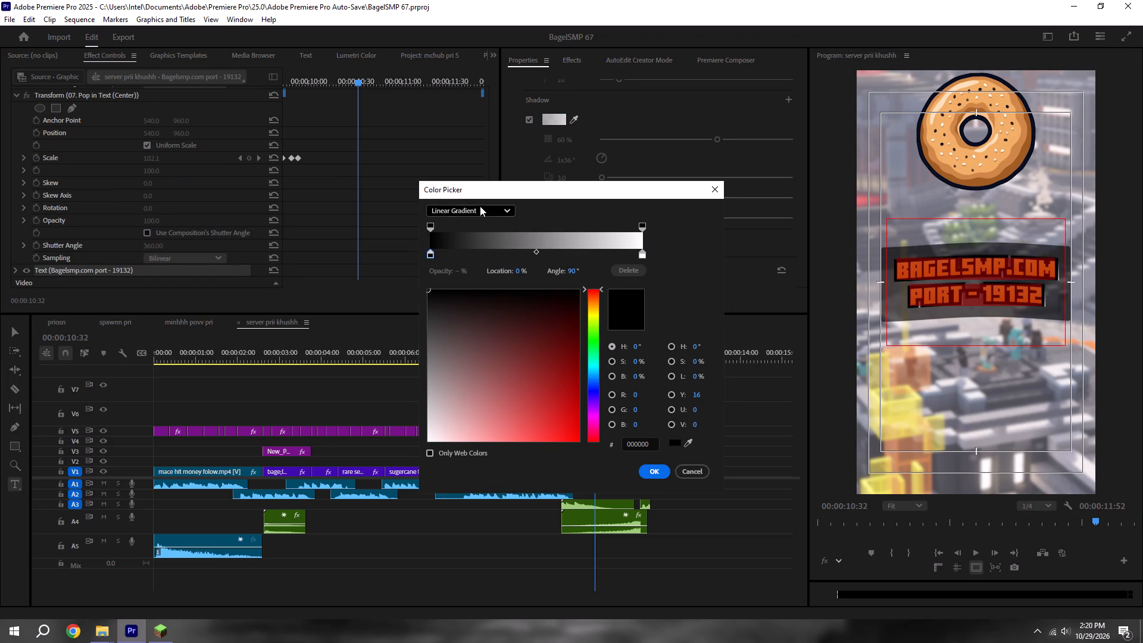
click(565, 226)
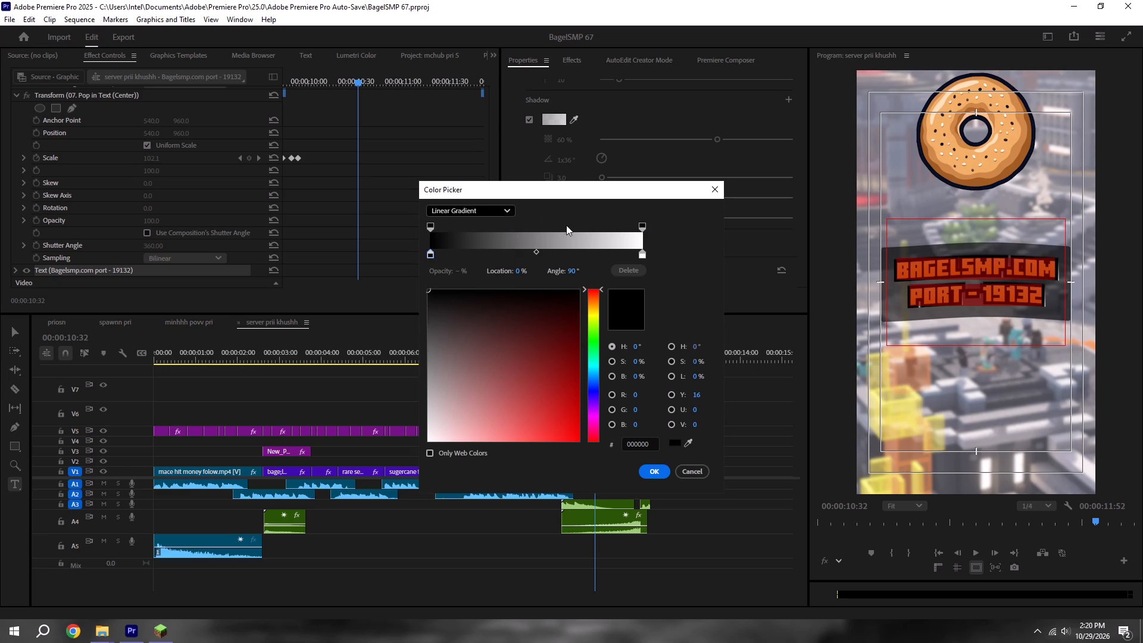
Make the shadow gradient run from white to black, apply it, deselect the title and save the project.
click(433, 255)
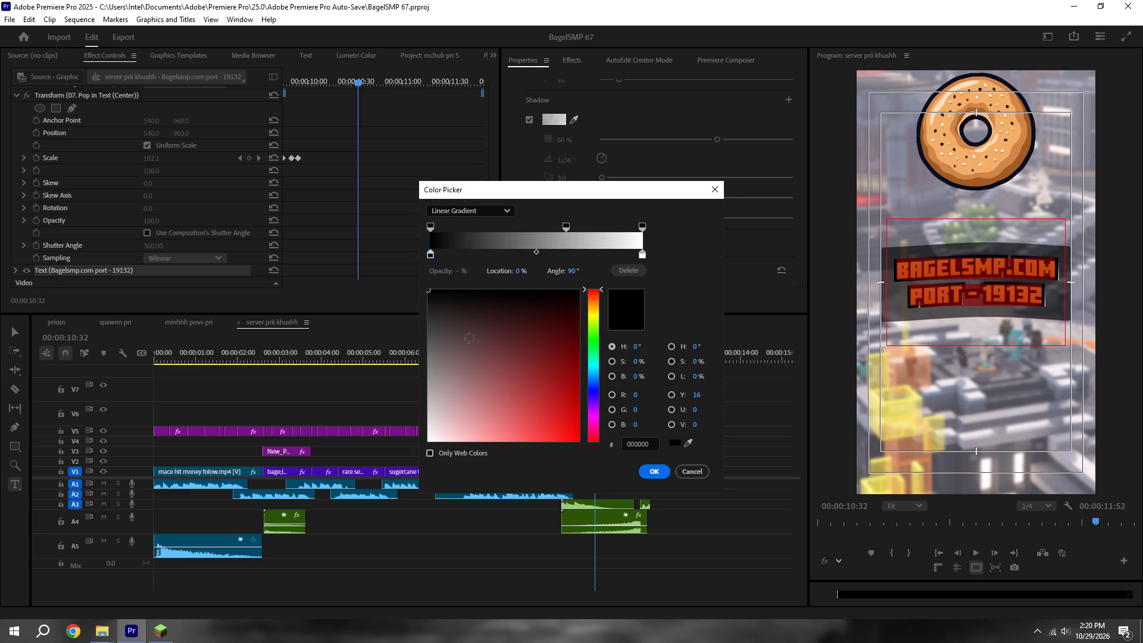
drag(469, 340, 343, 488)
click(641, 255)
drag(541, 347, 449, 283)
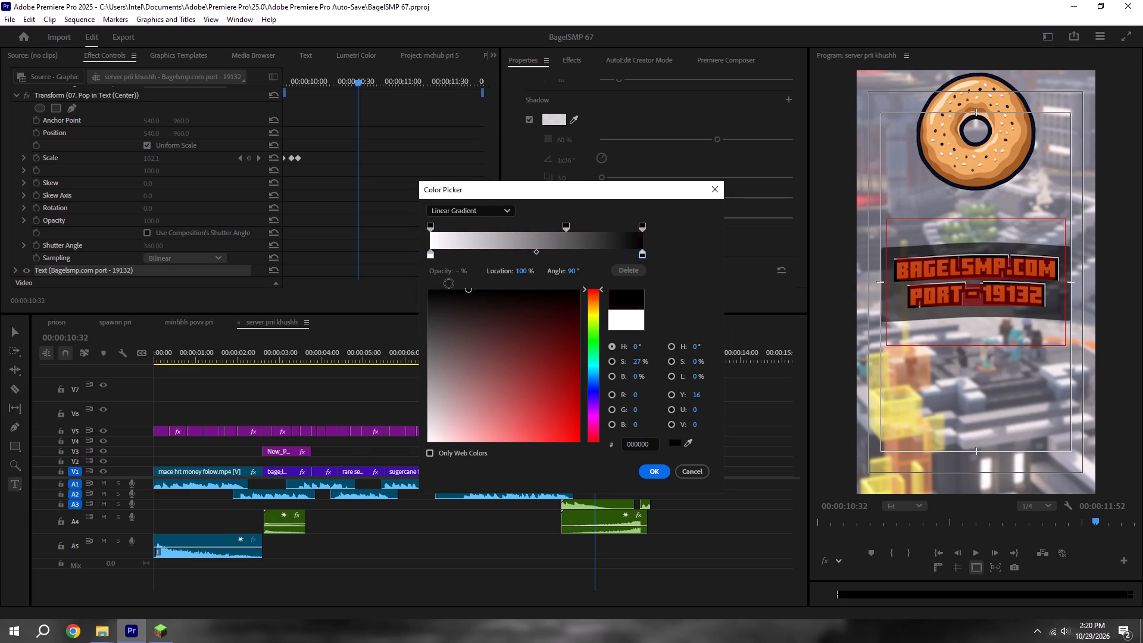
drag(449, 283, 305, 261)
click(648, 472)
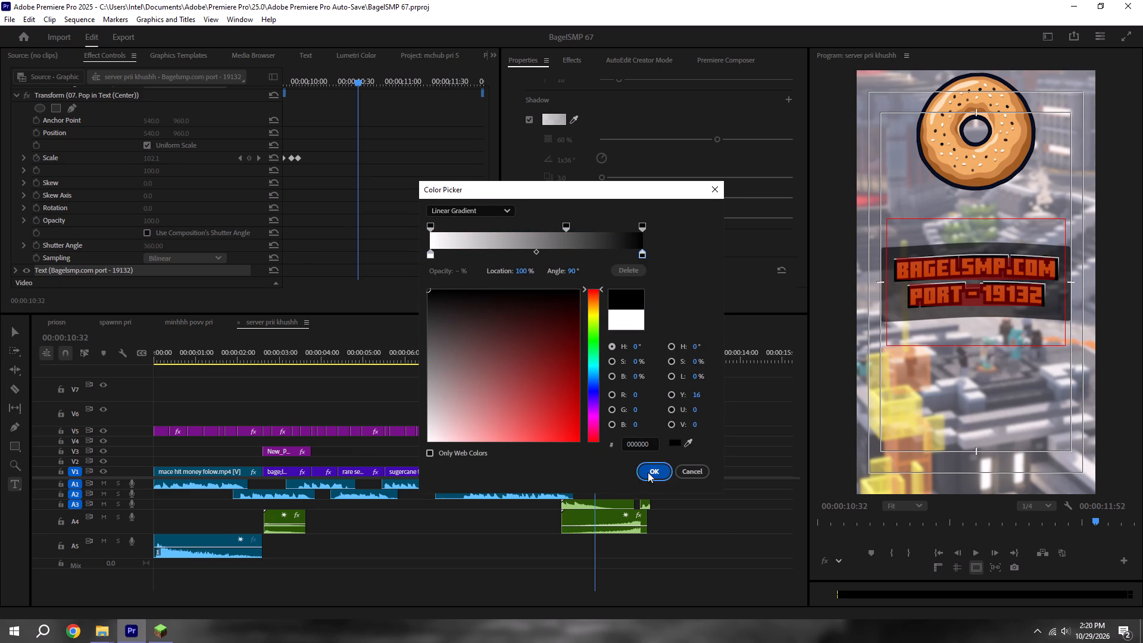
click(769, 469)
key(ctrl+s)
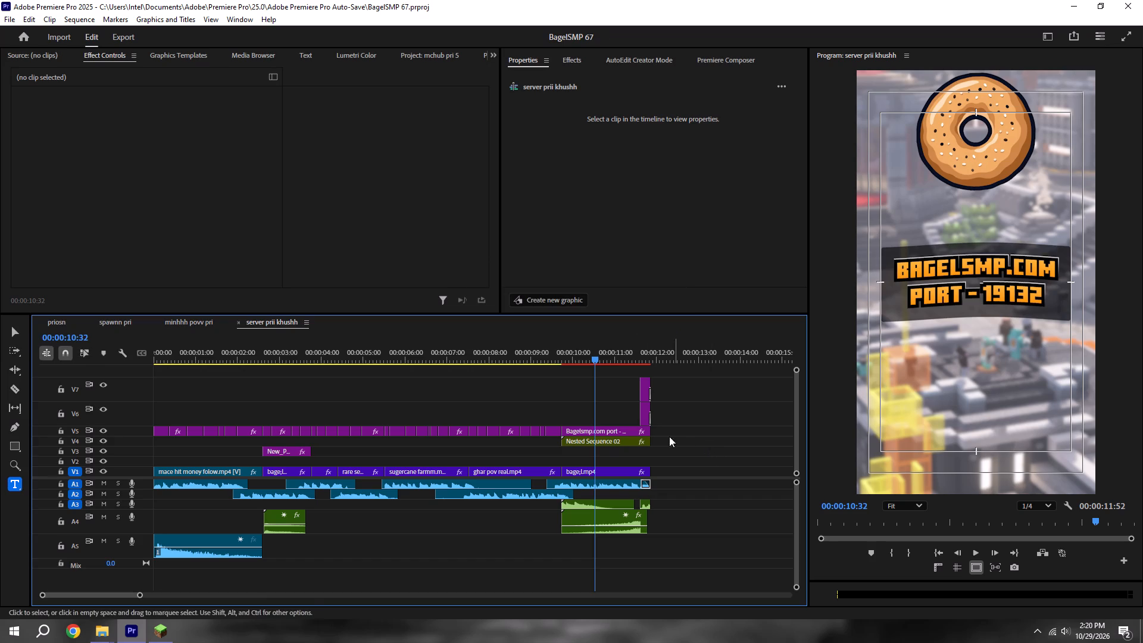
Play back the sequence with the gradient-shadowed title and save the project.
key(space)
key(space)
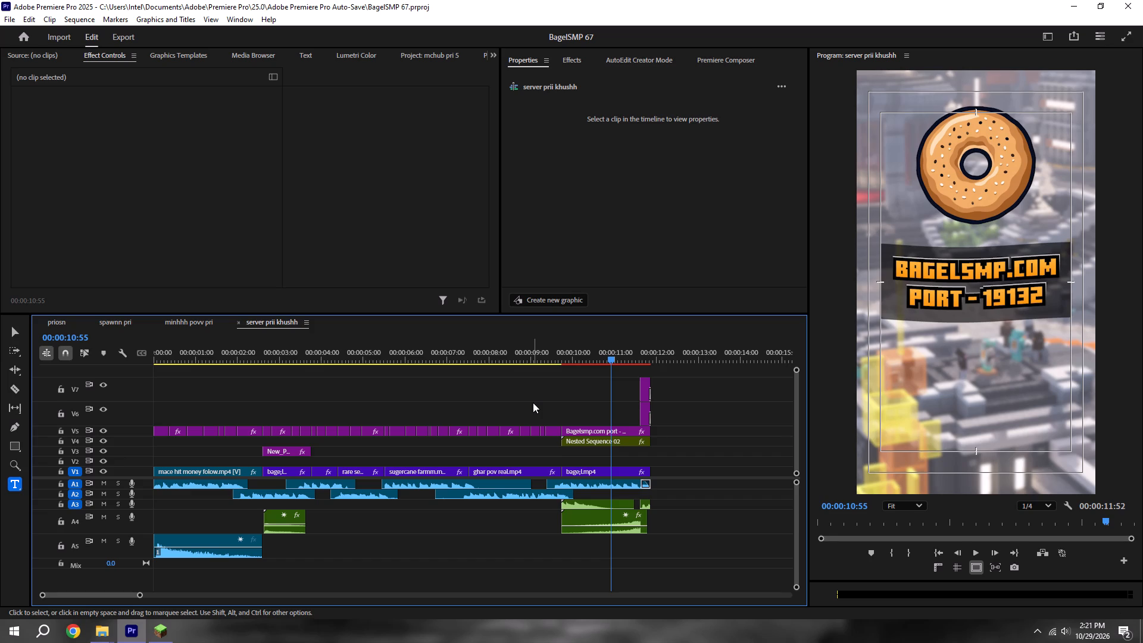
alt+scroll(631, 435, down, 5)
key(ctrl+s)
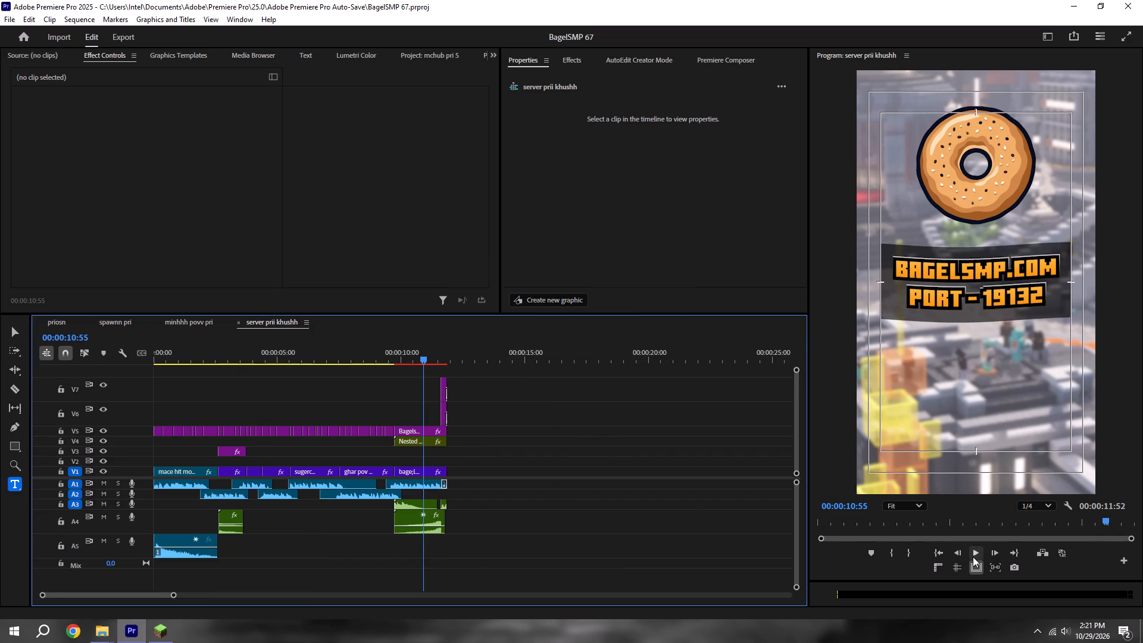
Play back the server prii khushh sequence from the start to review the finished title, and save the project.
click(935, 557)
key(space)
alt+scroll(497, 481, down, 4)
scroll(350, 482, up, 10)
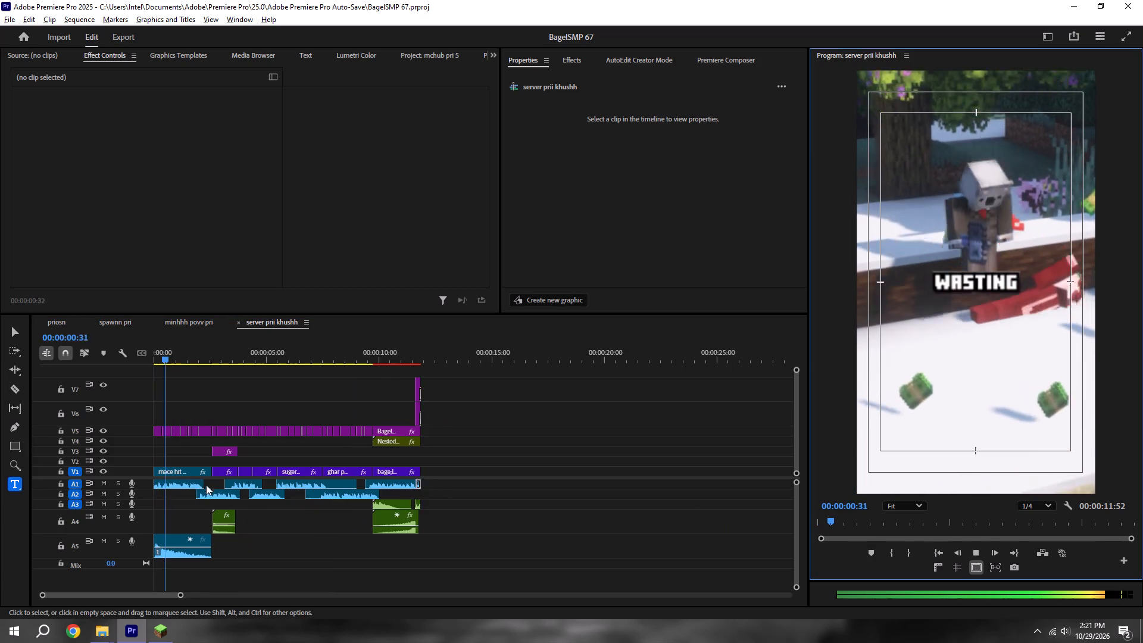
alt+scroll(202, 482, up, 6)
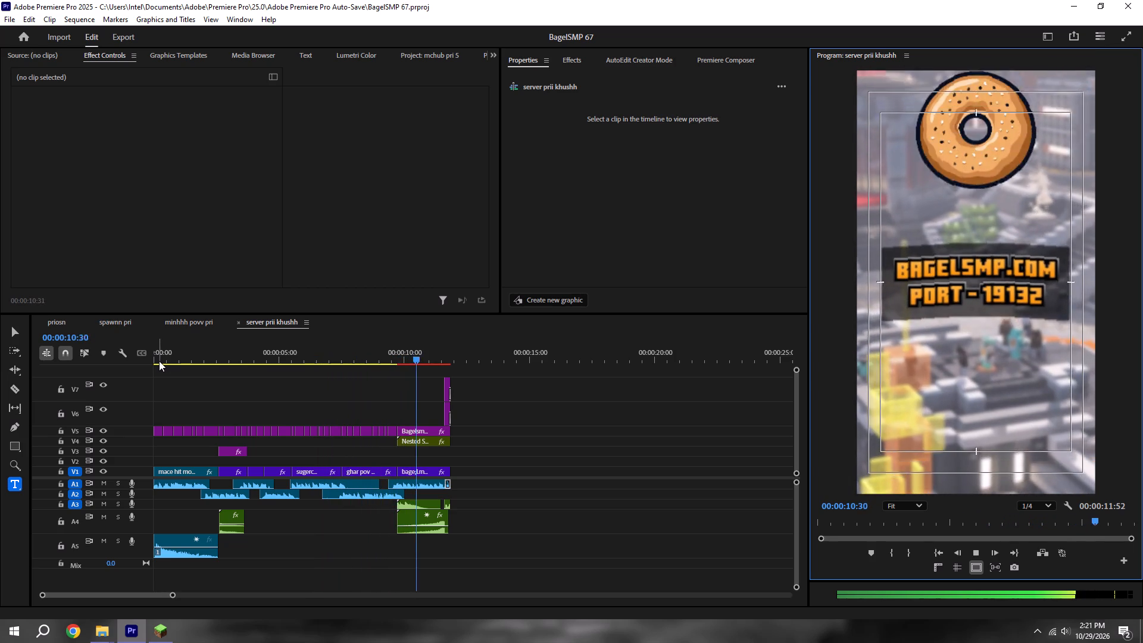
key(ctrl+s)
click(938, 554)
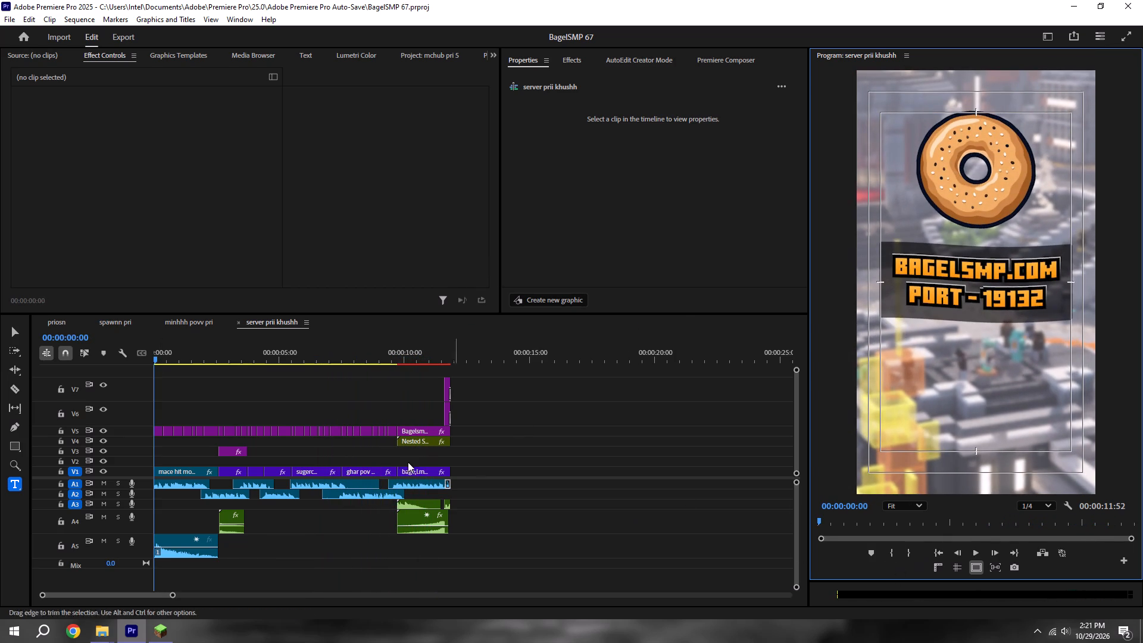
key(space)
Switch to the minhhh povv pri sequence, save it and play its opening to listen to the background music.
click(189, 324)
alt+scroll(266, 431, down, 5)
key(ctrl+s)
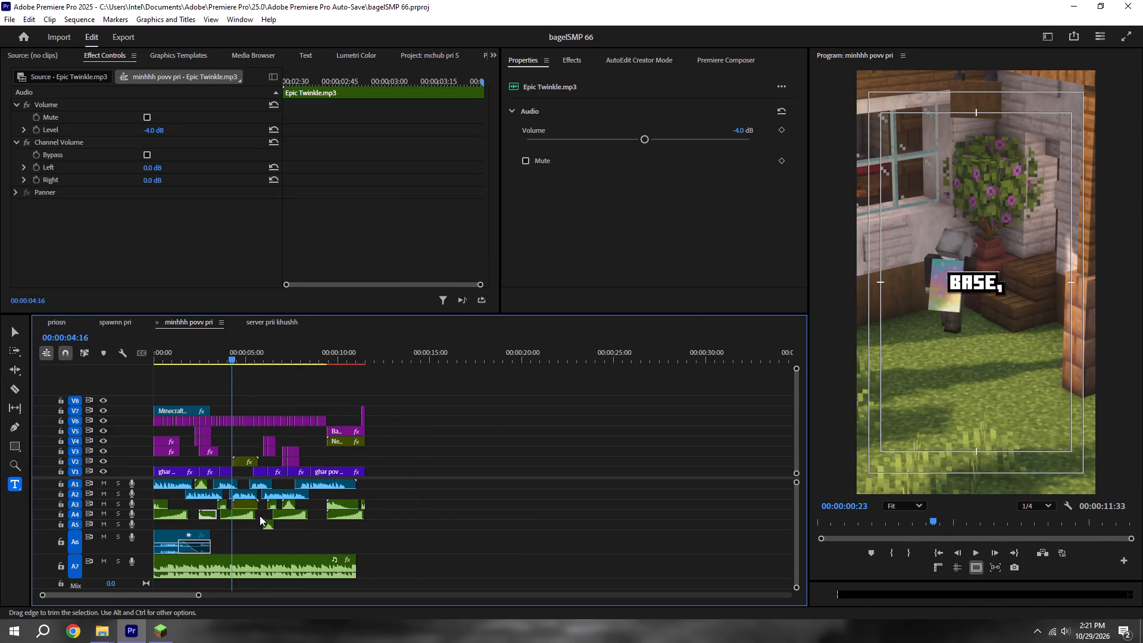
drag(204, 360, 67, 362)
key(space)
alt+scroll(245, 558, up, 5)
scroll(271, 514, up, 5)
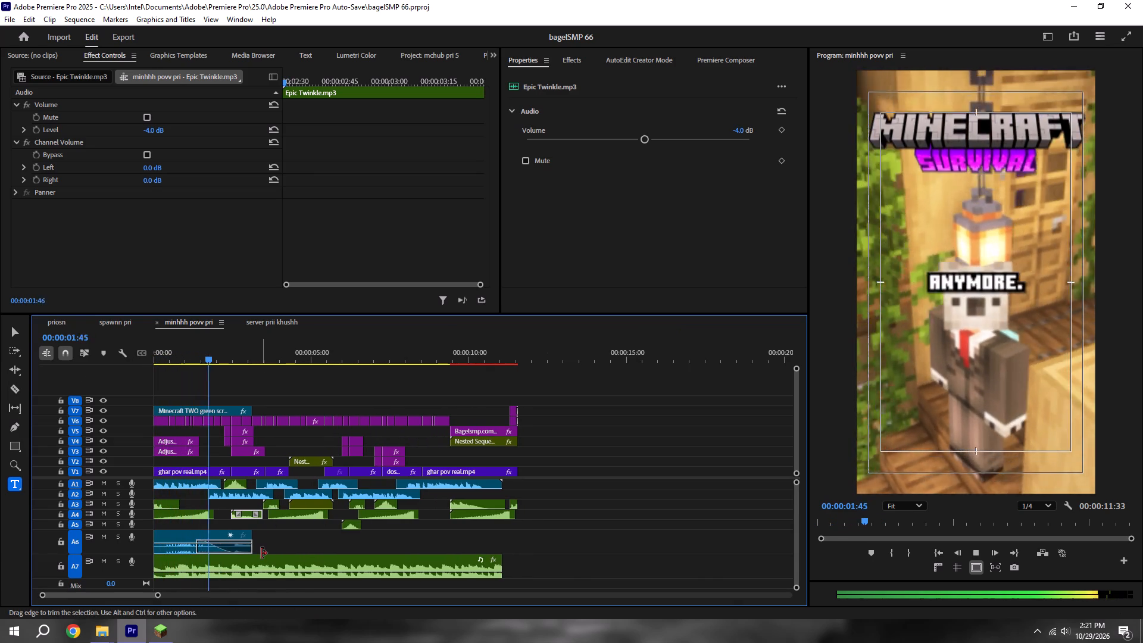
key(space)
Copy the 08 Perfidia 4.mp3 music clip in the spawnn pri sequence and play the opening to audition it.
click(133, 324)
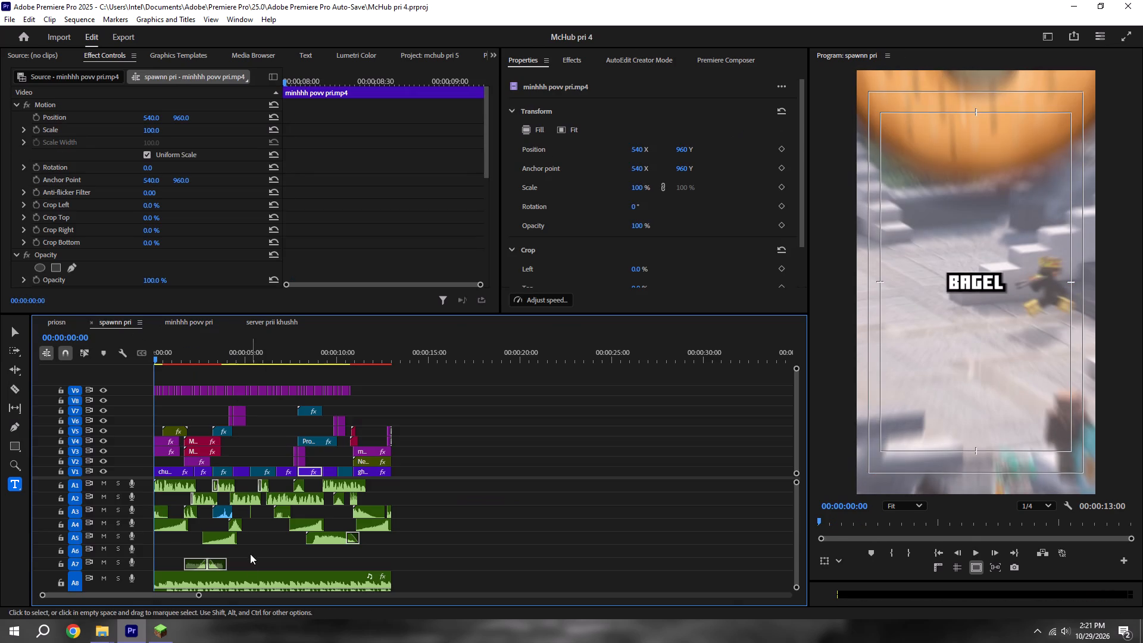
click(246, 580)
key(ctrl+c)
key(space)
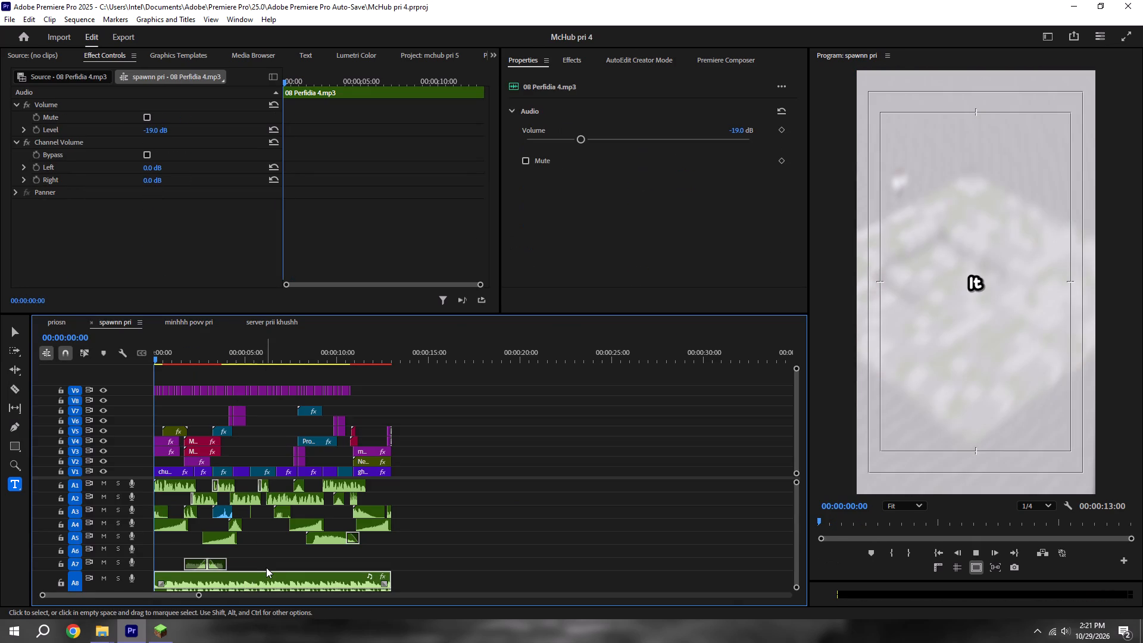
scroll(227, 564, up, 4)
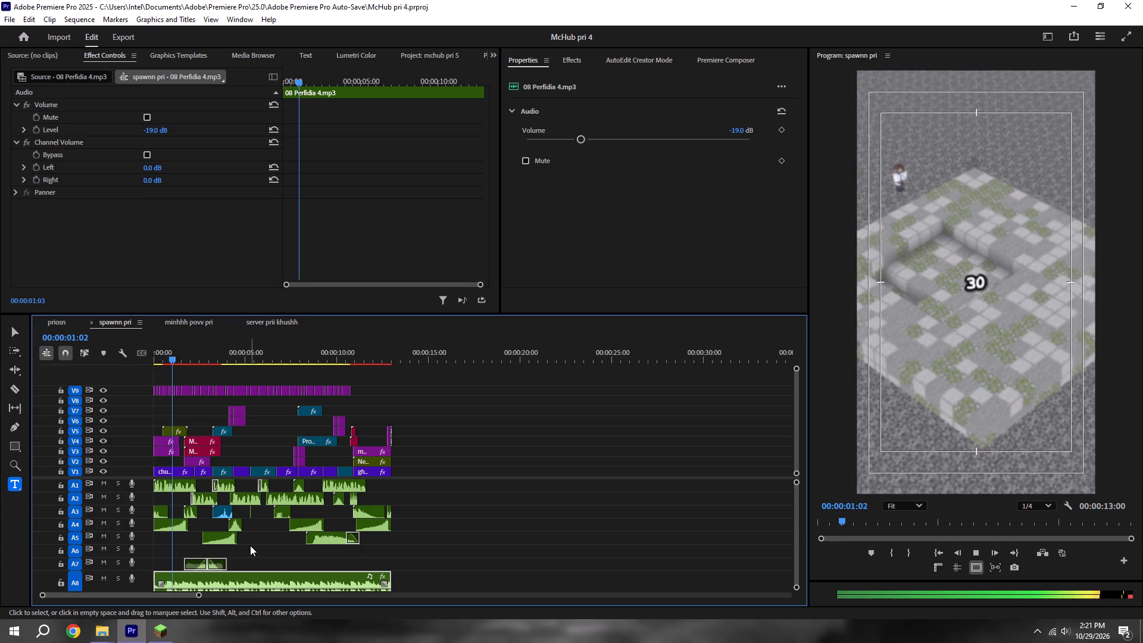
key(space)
Copy the New Donk City music clip from the priosn sequence, paste it at the start of server prii khushh and save.
click(68, 321)
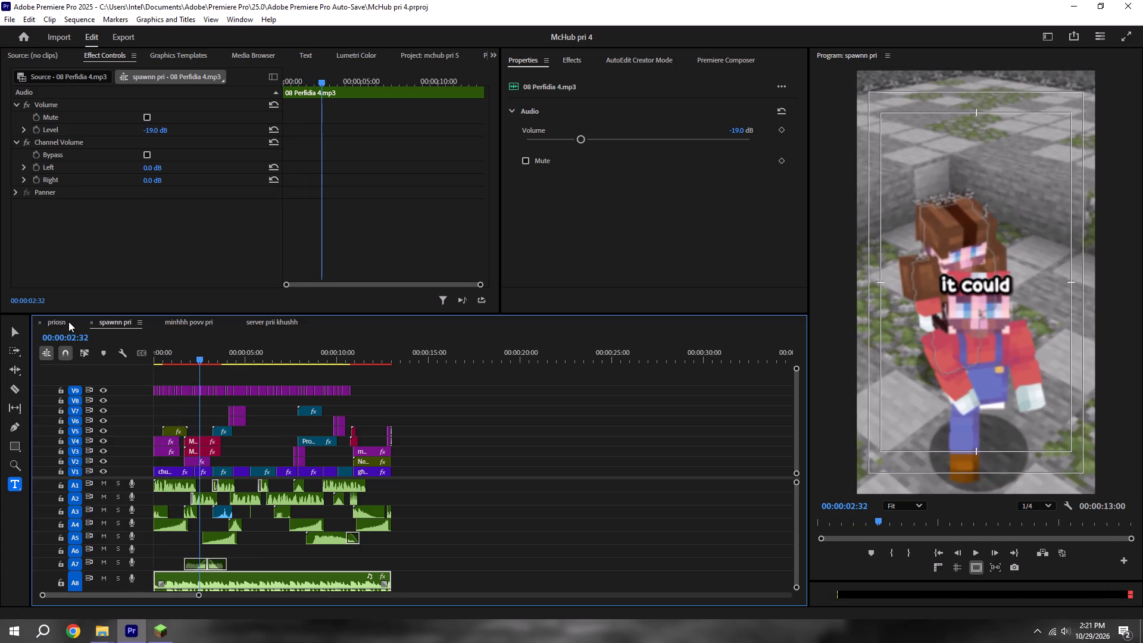
drag(162, 351, 131, 360)
key(space)
click(261, 533)
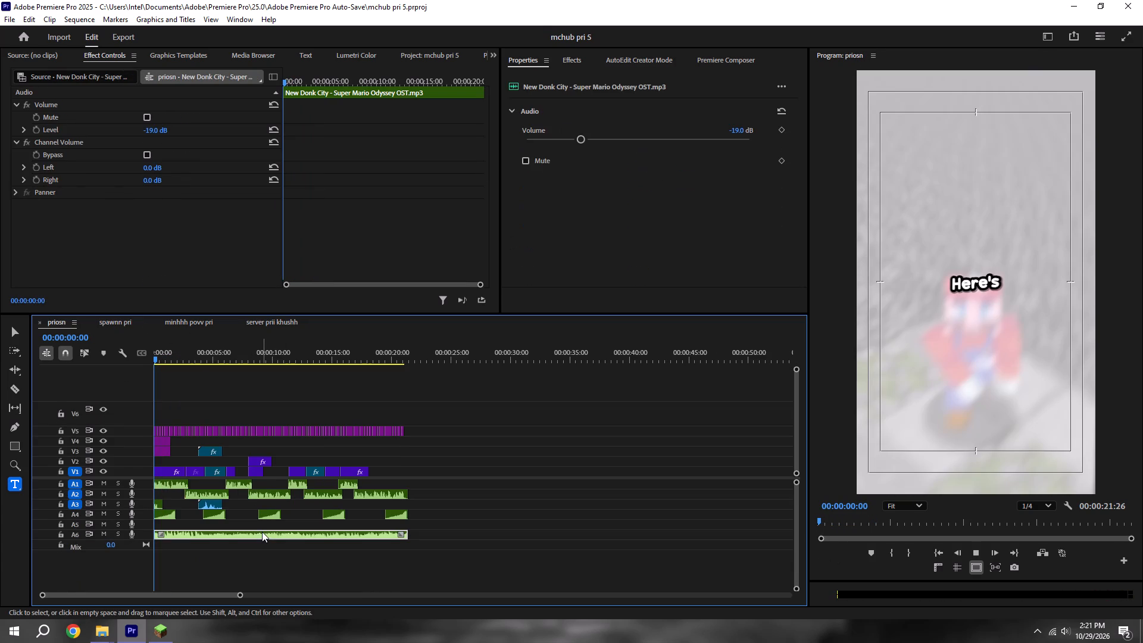
key(ctrl+c)
click(276, 324)
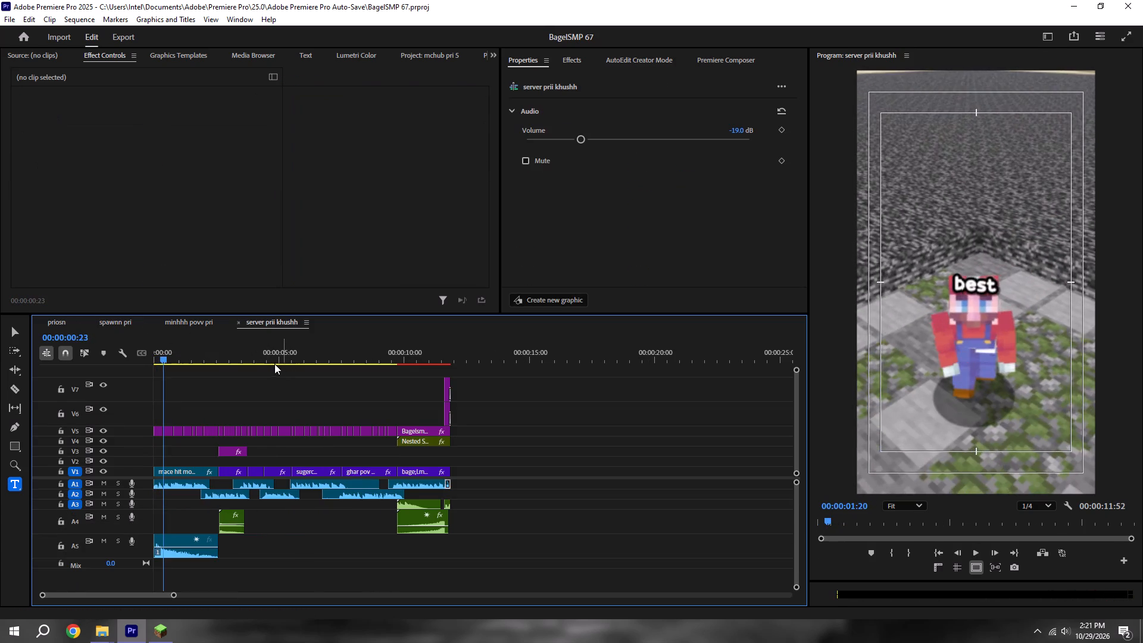
drag(267, 349, 0, 392)
key(ctrl+v)
alt+scroll(202, 459, down, 5)
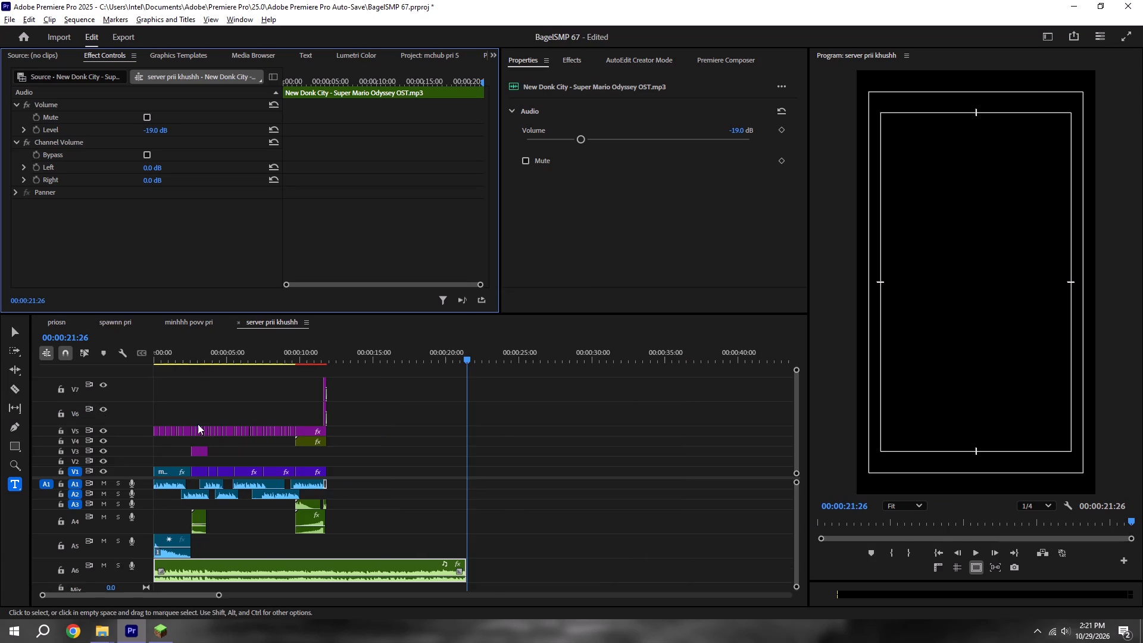
key(ctrl+s)
Trim the end of the New Donk City music on A6 to the end of the video clips and save the project.
drag(200, 356, 62, 372)
key(space)
drag(470, 558, 450, 559)
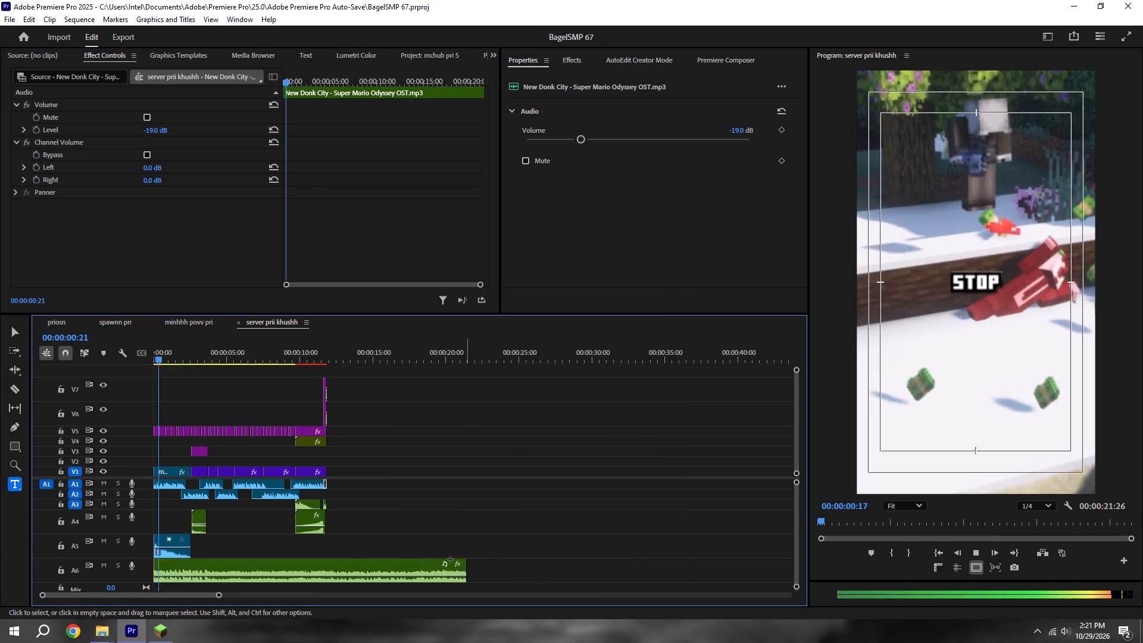
drag(450, 559, 438, 560)
click(465, 557)
drag(466, 561, 365, 562)
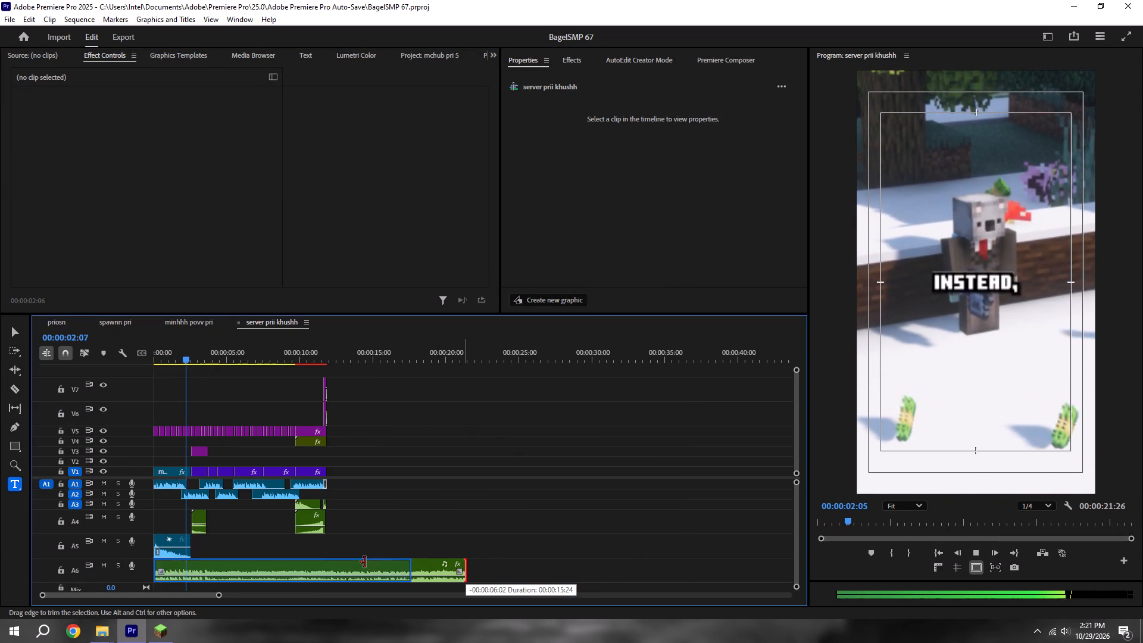
drag(365, 562, 328, 558)
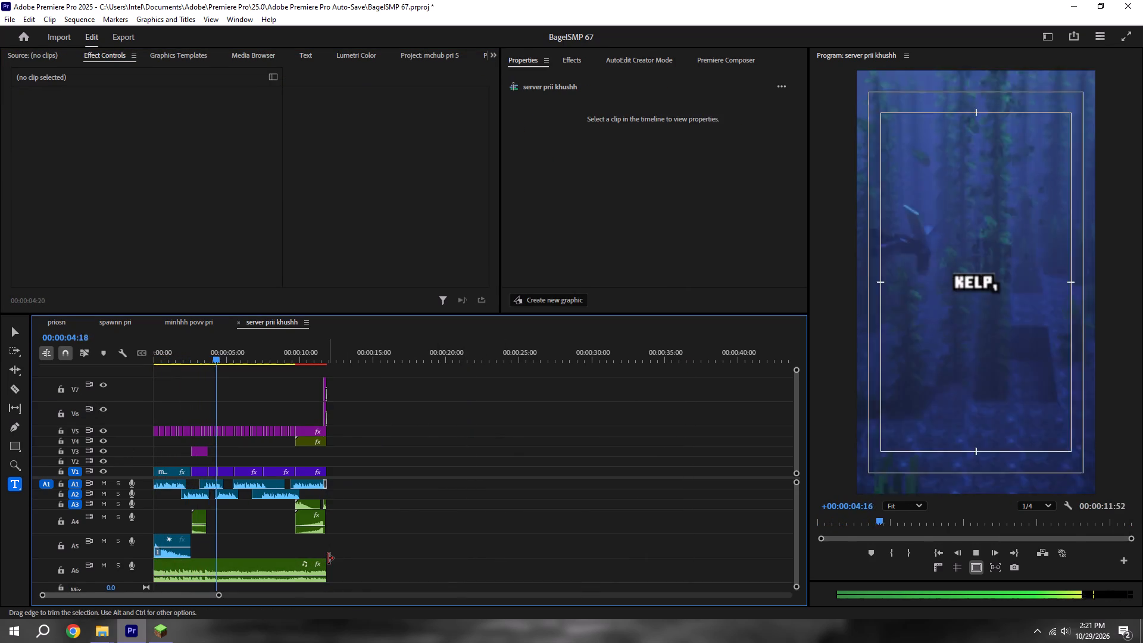
alt+scroll(330, 558, up, 9)
click(496, 573)
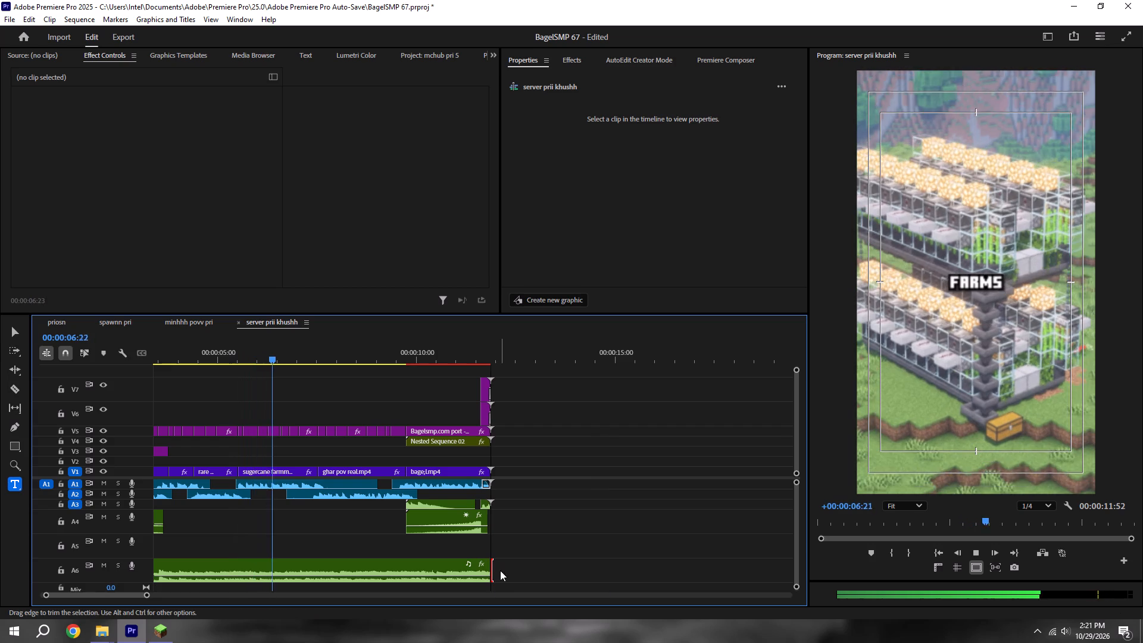
click(529, 569)
key(ctrl+s)
alt+scroll(524, 570, down, 6)
key(ctrl+s)
Play the sequence from the start to check the background music, replay the opening and save the project.
click(945, 551)
key(space)
click(942, 552)
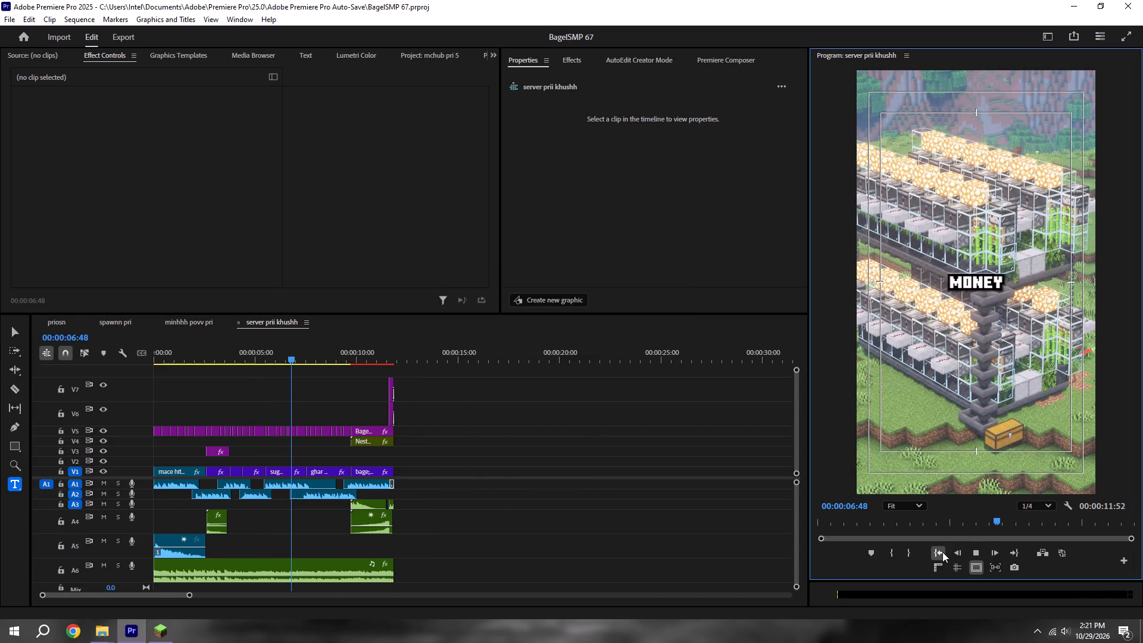
alt+scroll(483, 557, down, 5)
key(space)
scroll(245, 557, up, 16)
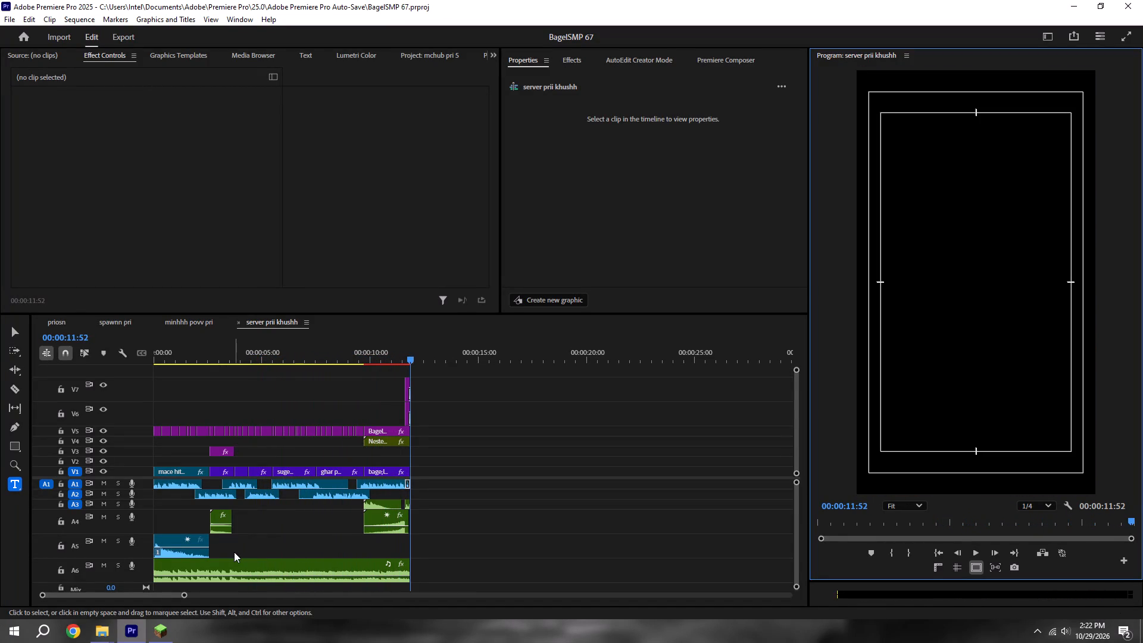
key(space)
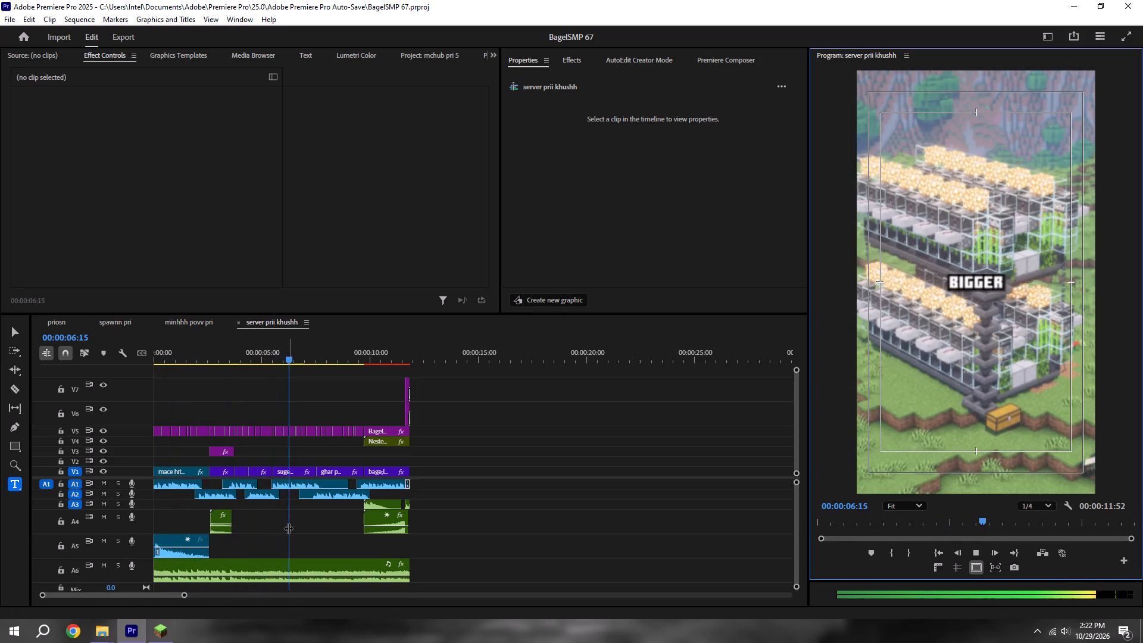
key(space)
key(ctrl+s)
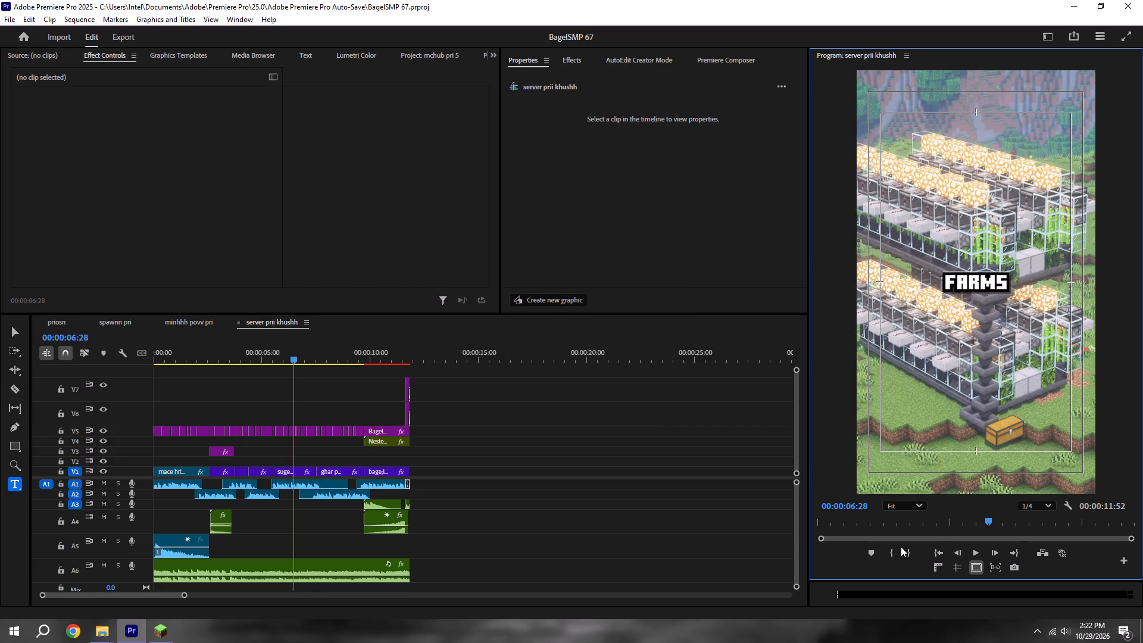
click(939, 555)
key(space)
alt+scroll(377, 455, up, 11)
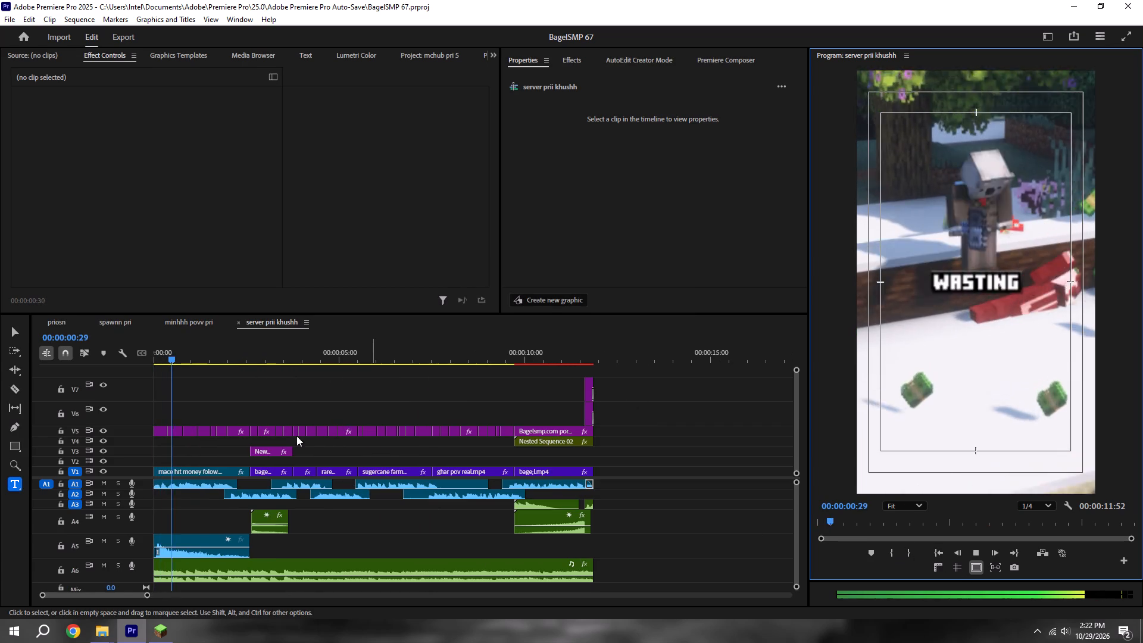
scroll(293, 434, up, 3)
key(space)
key(ctrl+s)
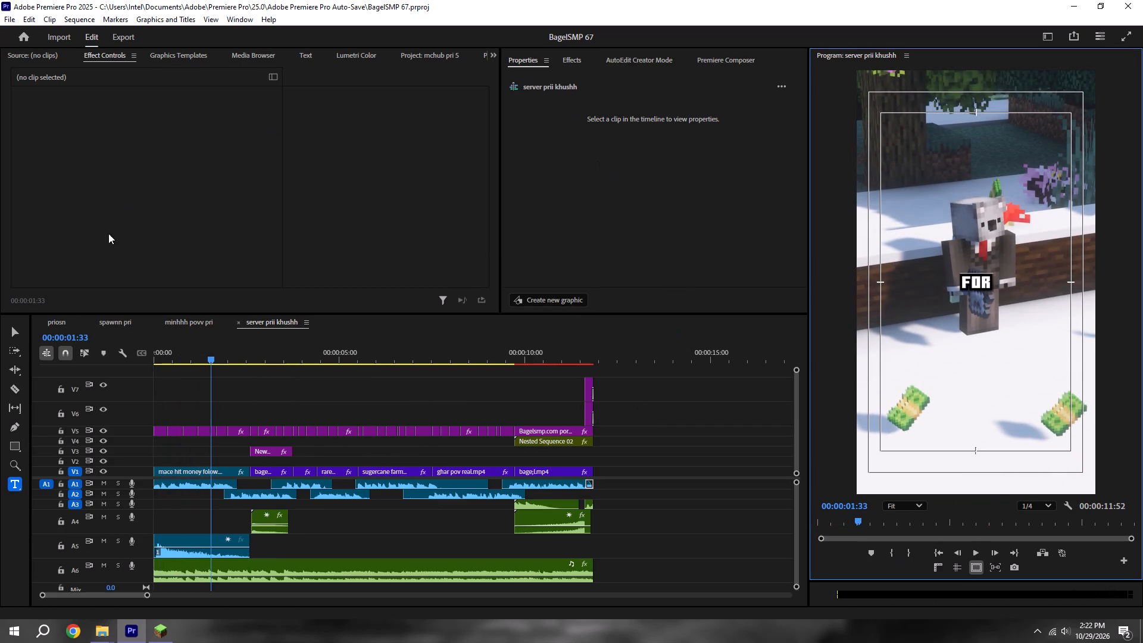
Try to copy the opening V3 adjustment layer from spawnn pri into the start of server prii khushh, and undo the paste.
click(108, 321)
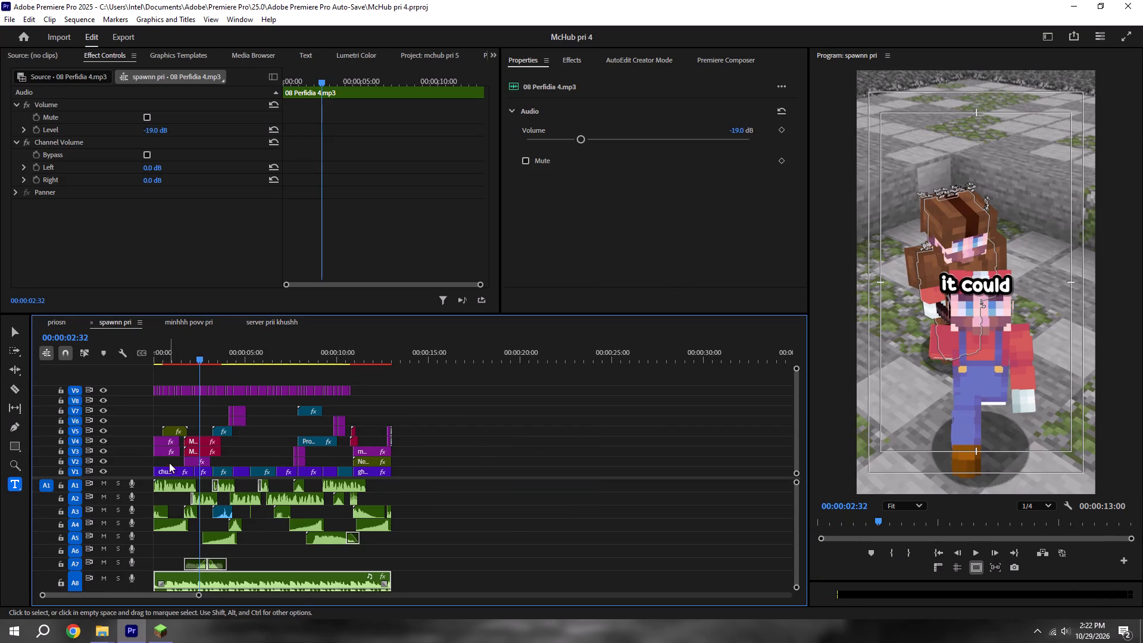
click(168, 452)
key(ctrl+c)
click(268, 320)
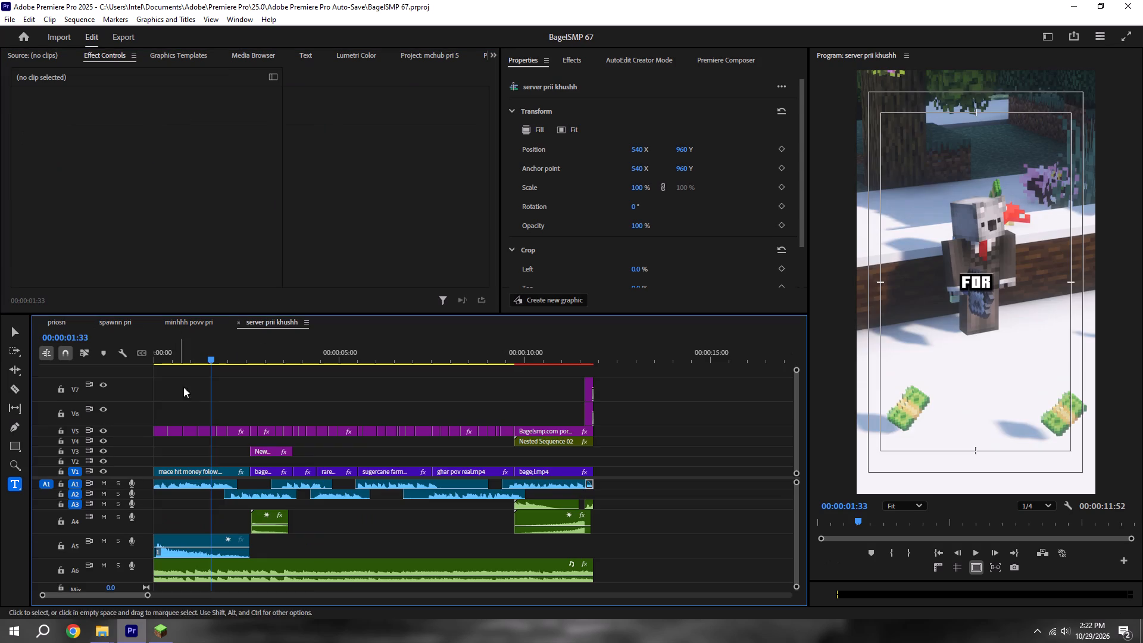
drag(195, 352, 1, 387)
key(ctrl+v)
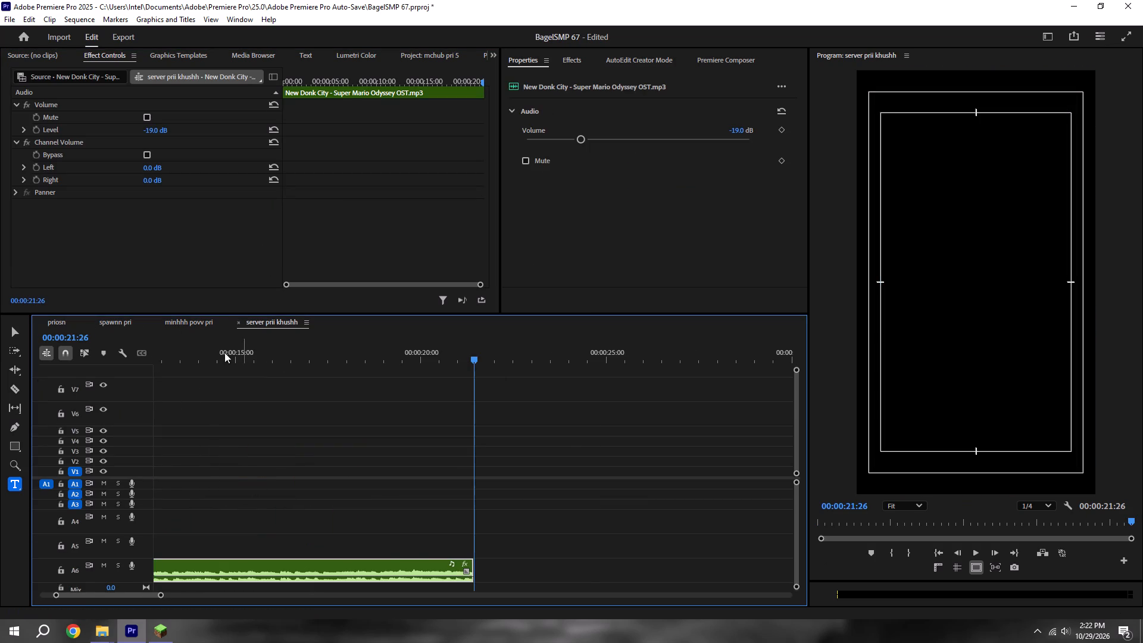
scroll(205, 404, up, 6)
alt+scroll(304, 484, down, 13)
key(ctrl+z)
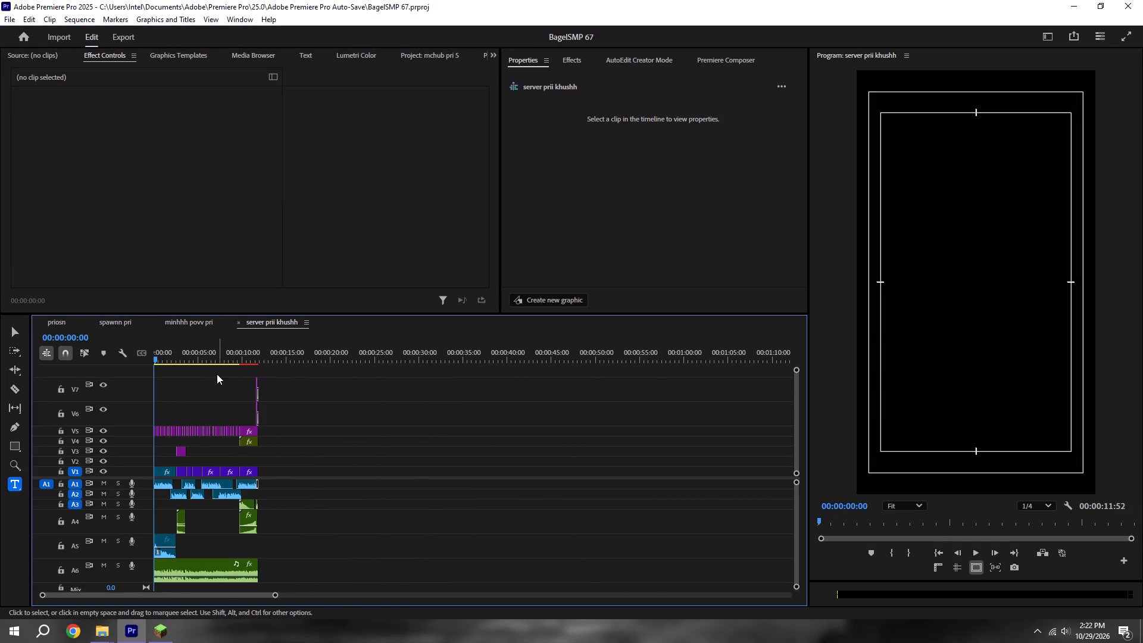
Copy the opening V3 adjustment layer from minhhh povv pri and paste it at the start of server prii khushh.
click(196, 325)
click(163, 449)
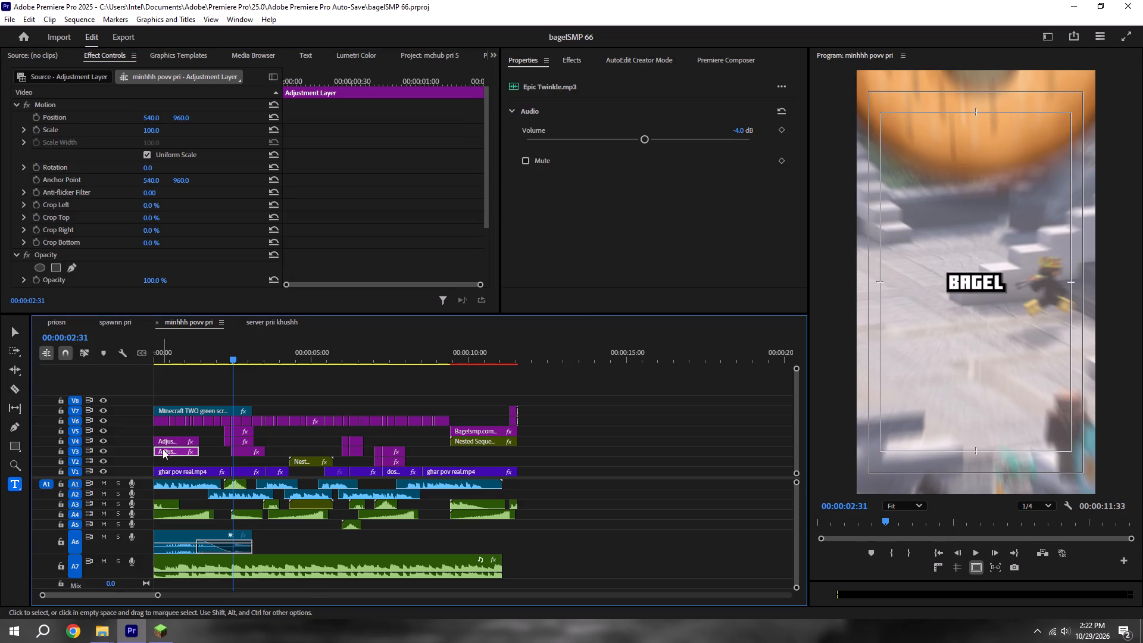
key(ctrl+c)
right_click(167, 450)
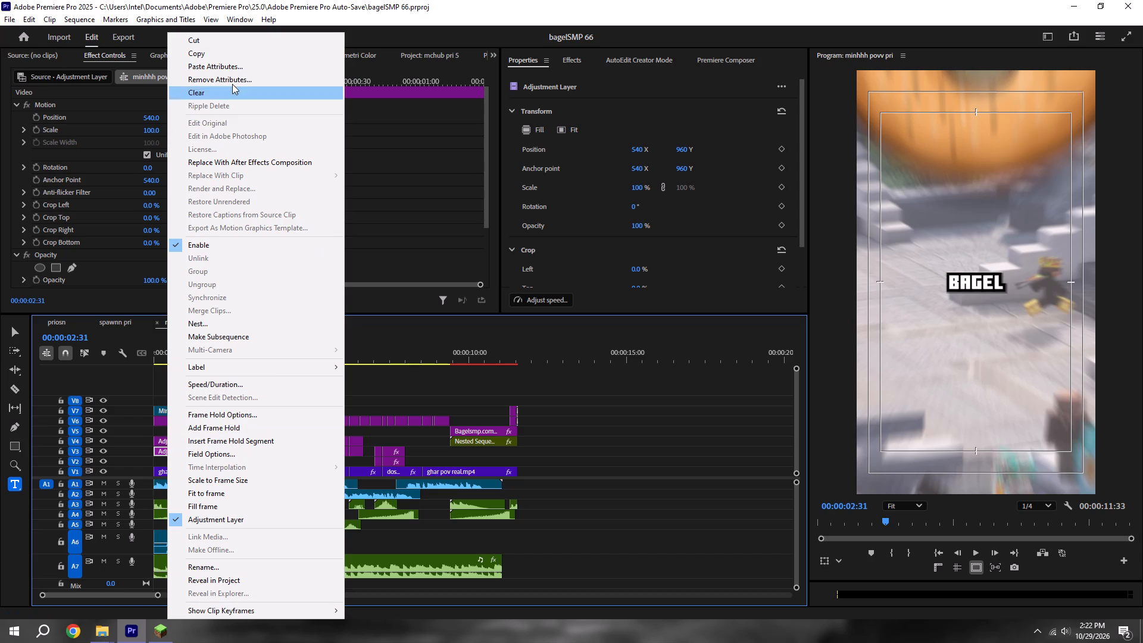
click(208, 55)
click(288, 321)
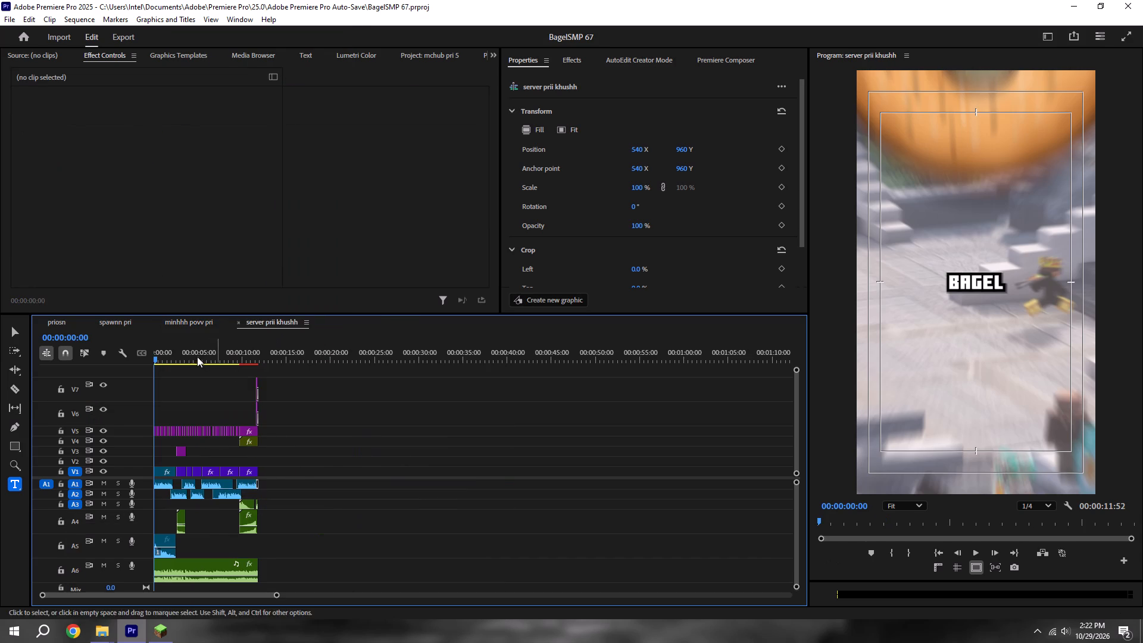
drag(185, 349, 2, 366)
key(ctrl+v)
alt+scroll(174, 473, up, 8)
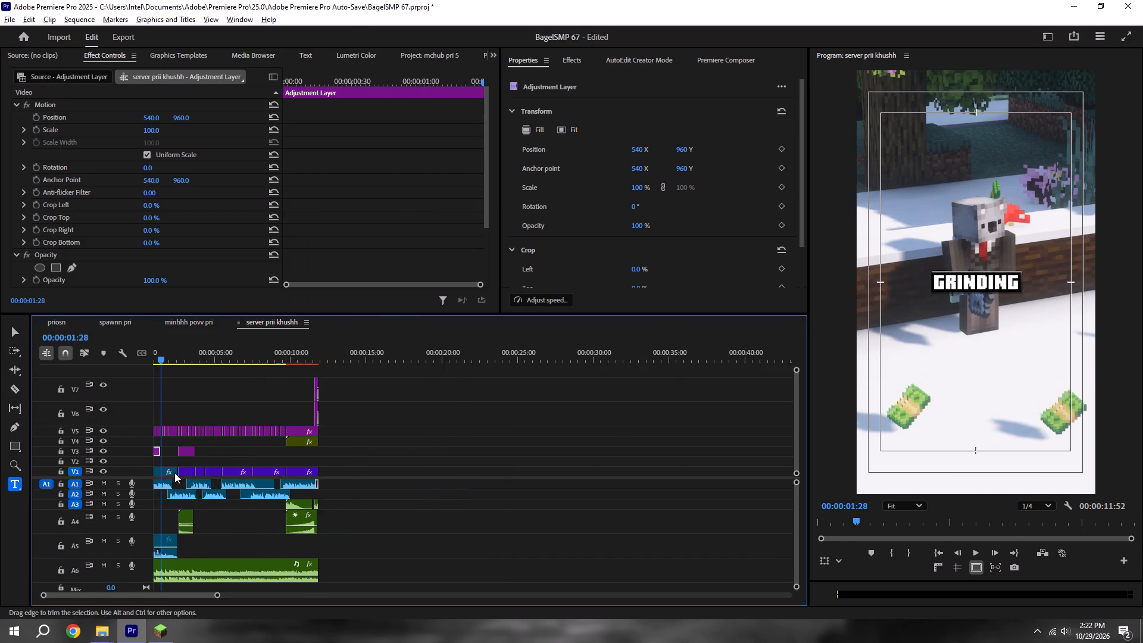
alt+scroll(174, 473, up, 9)
Search the effects for "red flas", apply Malice Red Flash Large to the opening adjustment layer and play back the opening.
drag(180, 360, 51, 356)
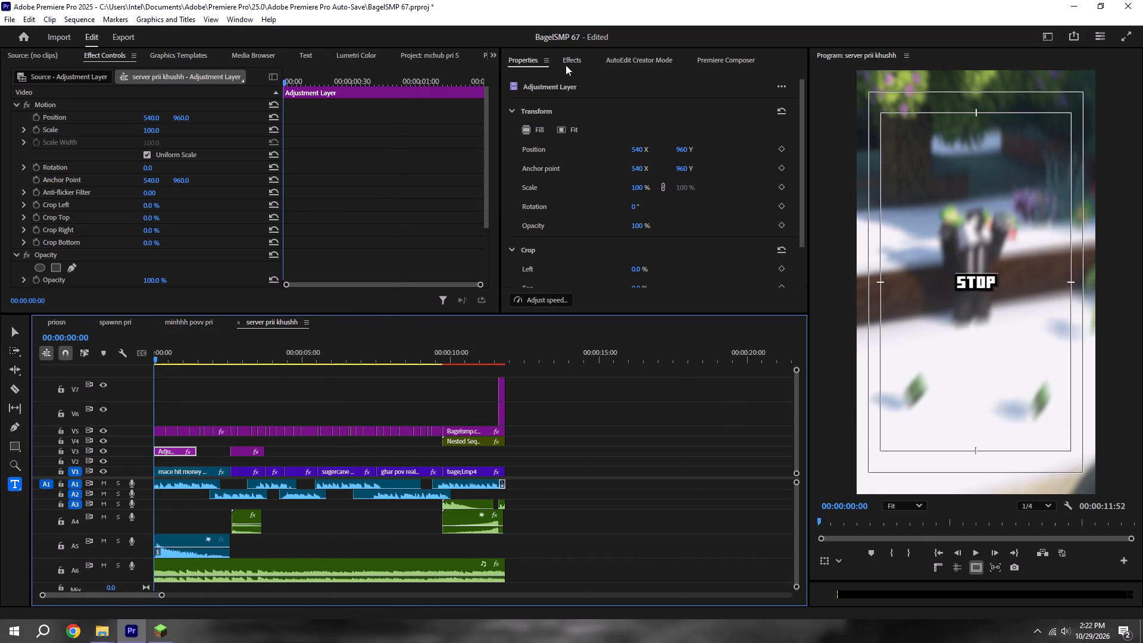
click(570, 58)
drag(556, 82, 426, 82)
key(BackSpace)
text(red flas)
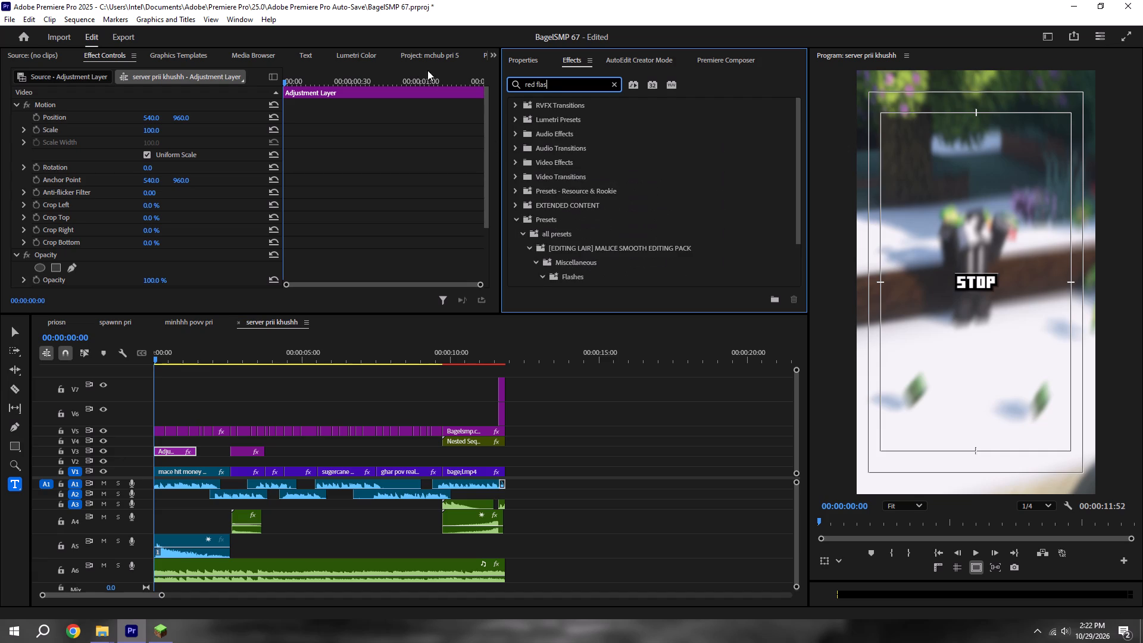
scroll(642, 183, down, 7)
drag(609, 235, 170, 458)
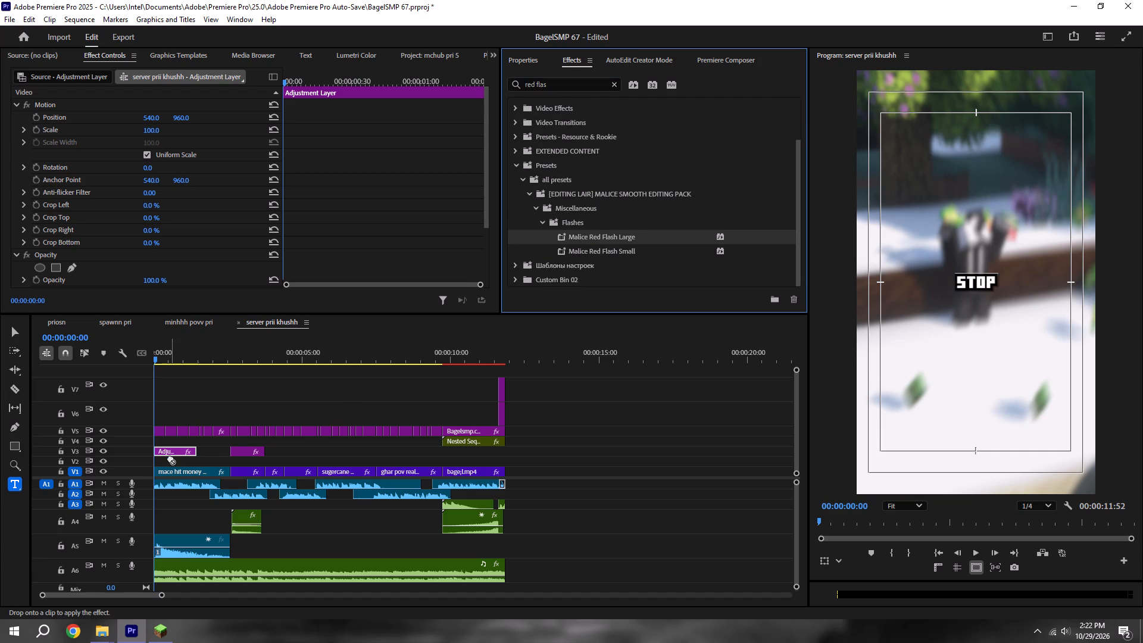
drag(170, 458, 174, 452)
click(215, 451)
key(space)
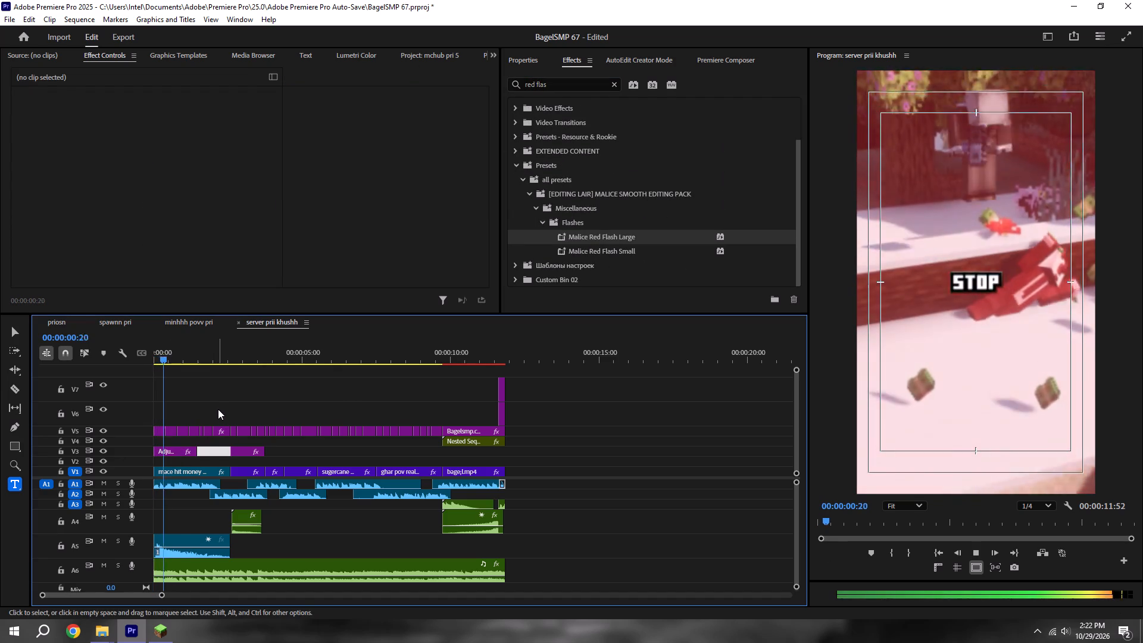
key(space)
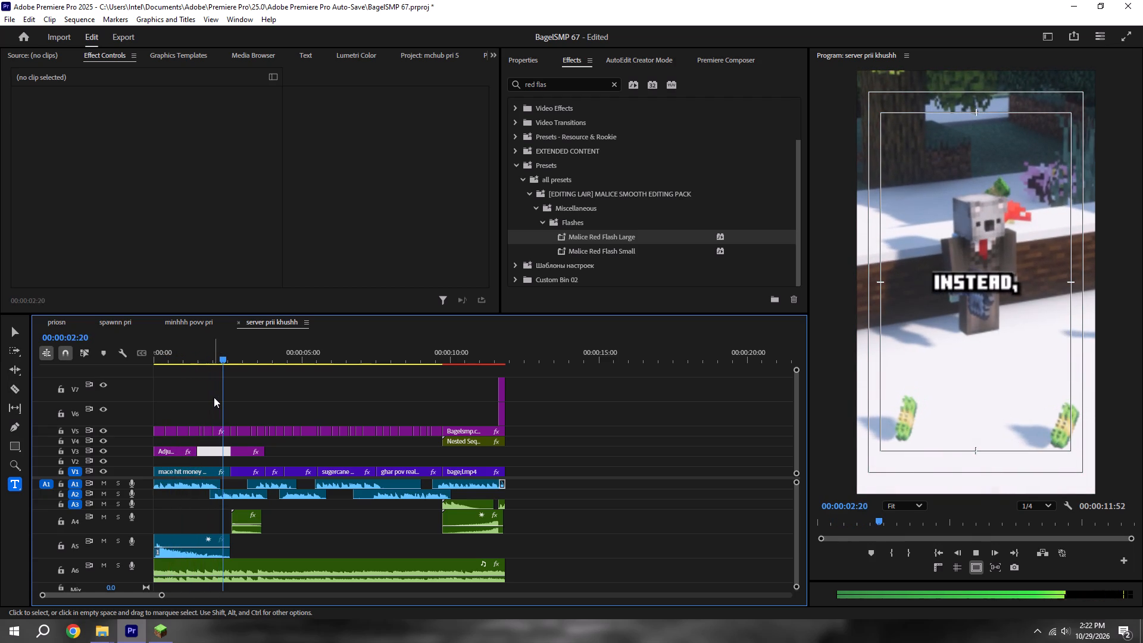
Move the New_Project_49.png logo clip from V3 down to V2, play it back and save the project.
alt+scroll(240, 449, up, 9)
key(ctrl+s)
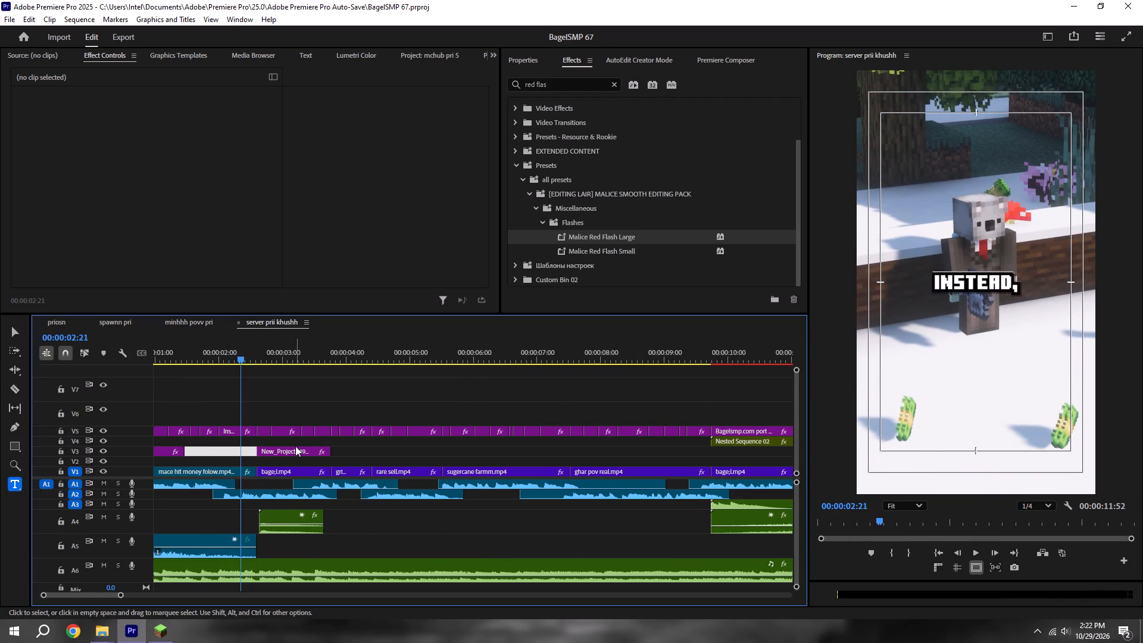
drag(295, 448, 292, 460)
key(space)
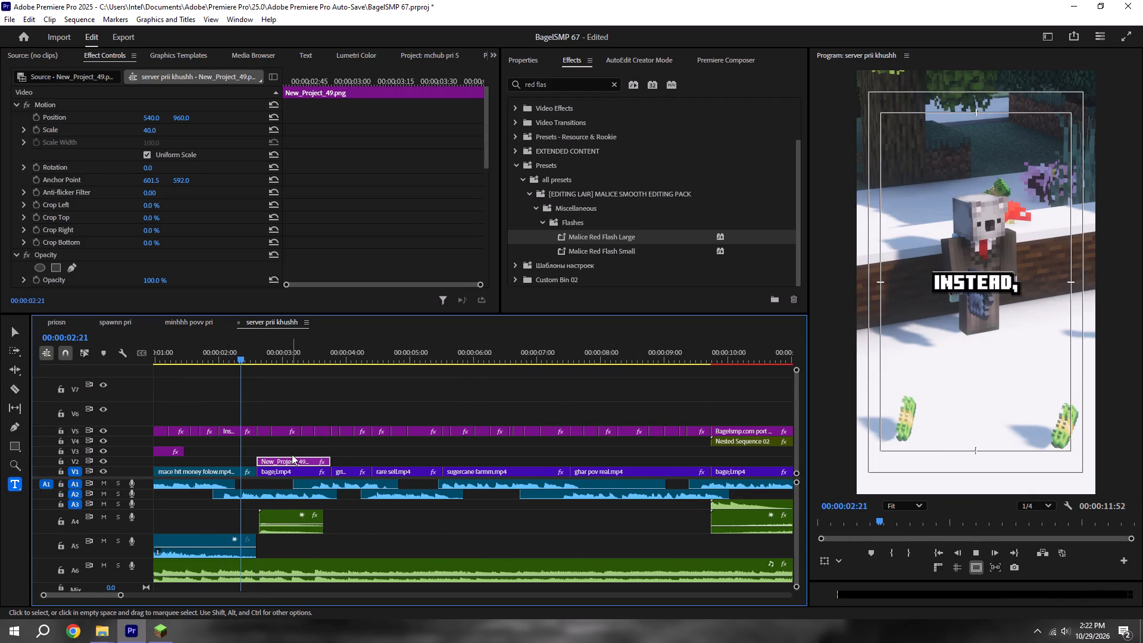
key(ctrl+s)
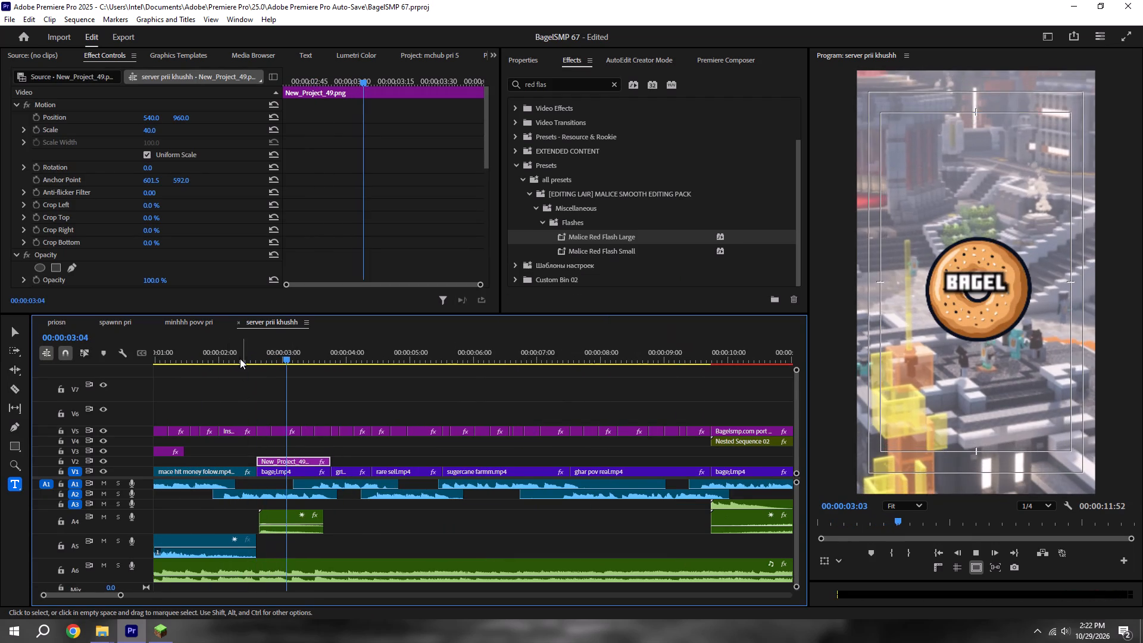
Add the Starter Pack Zoom Out transition with sound at the 00:00:02:36 cut between the mace hit and bagel clips, and save.
shift+drag(270, 355, 257, 355)
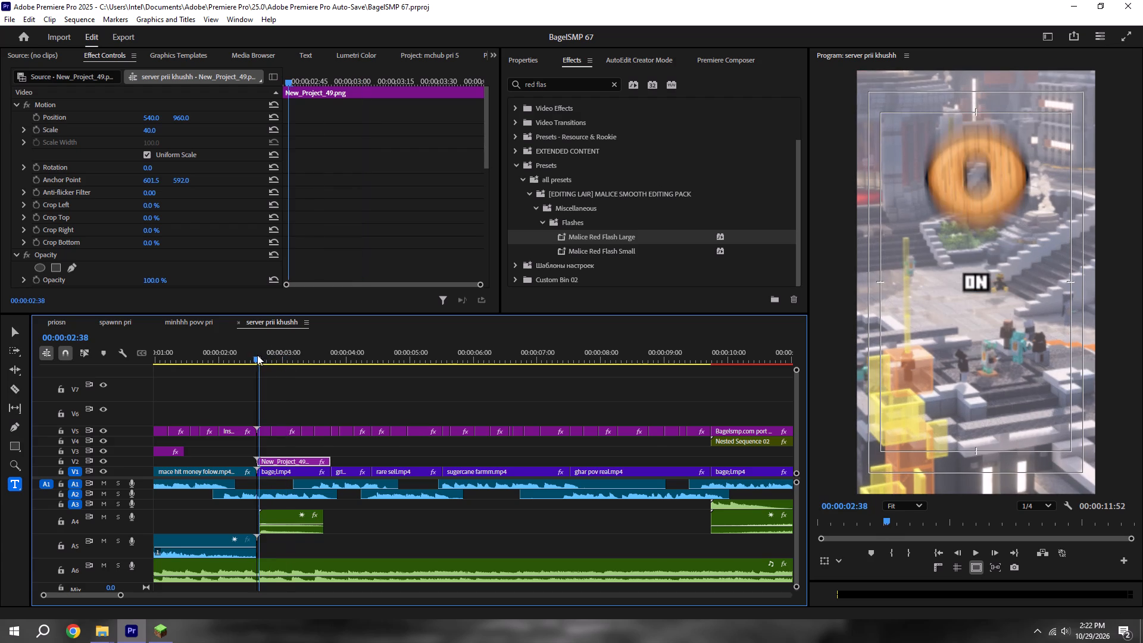
shift+drag(257, 355, 257, 355)
click(733, 61)
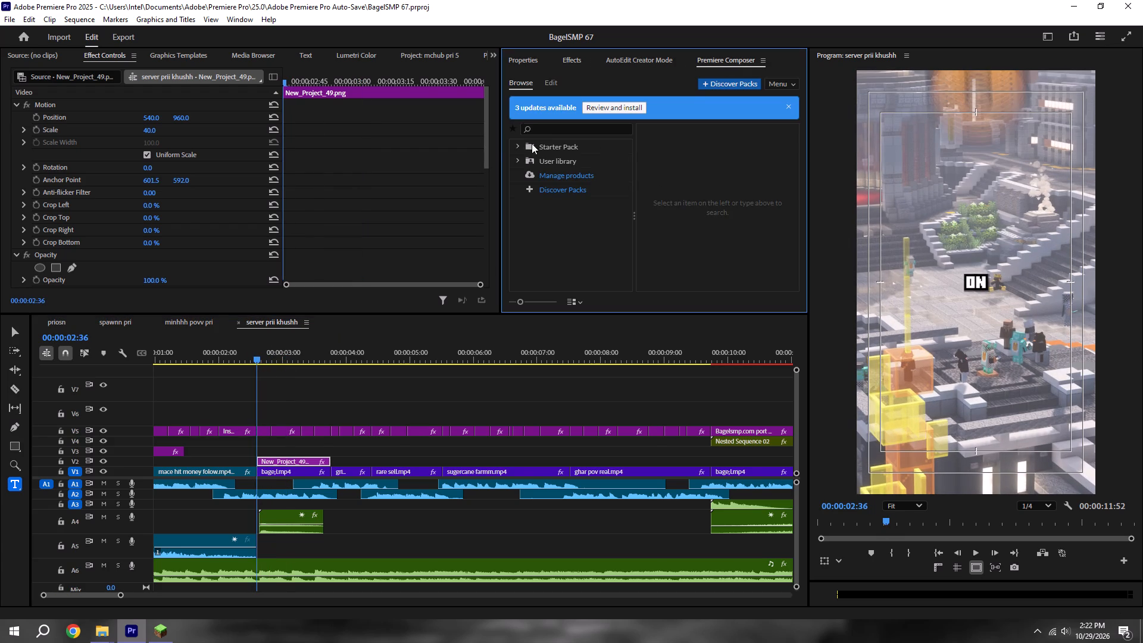
click(535, 145)
click(517, 146)
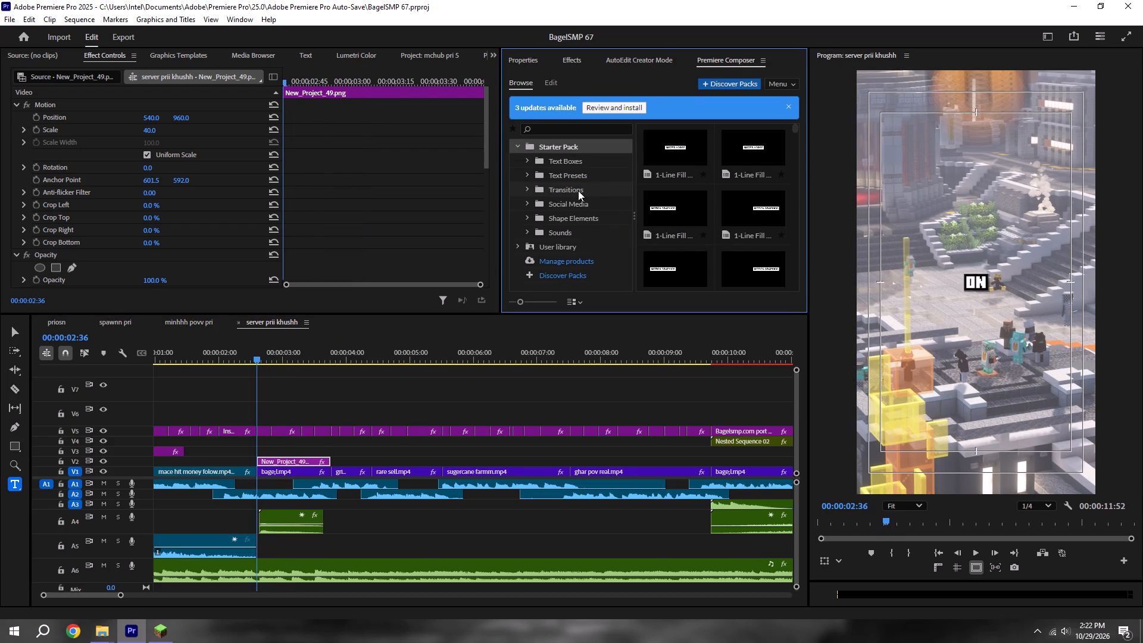
click(578, 191)
click(759, 160)
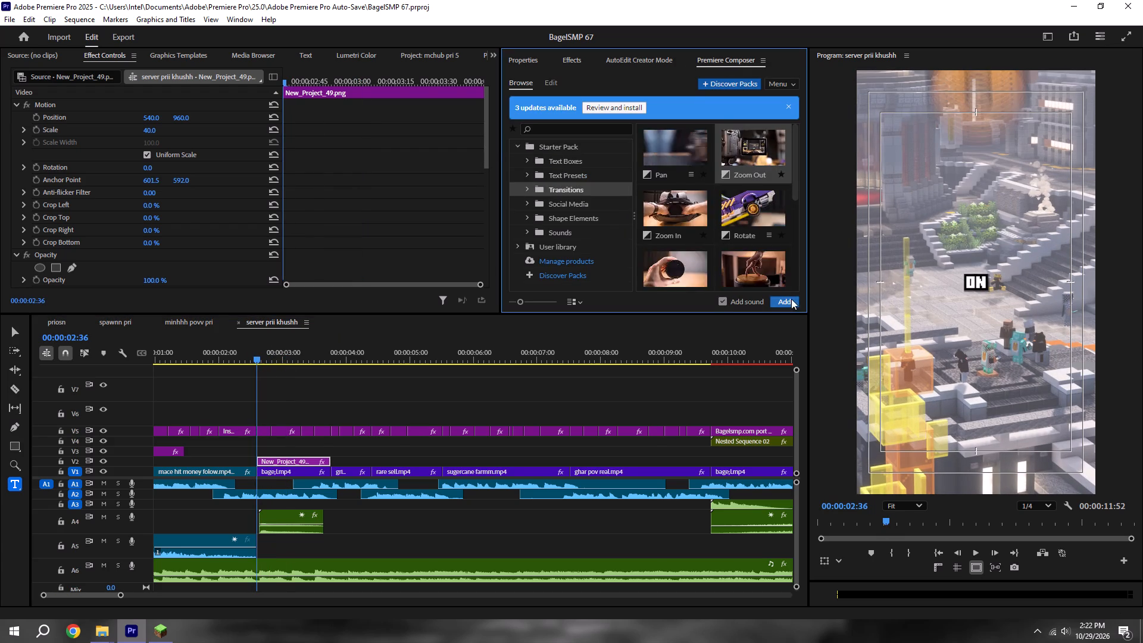
click(791, 299)
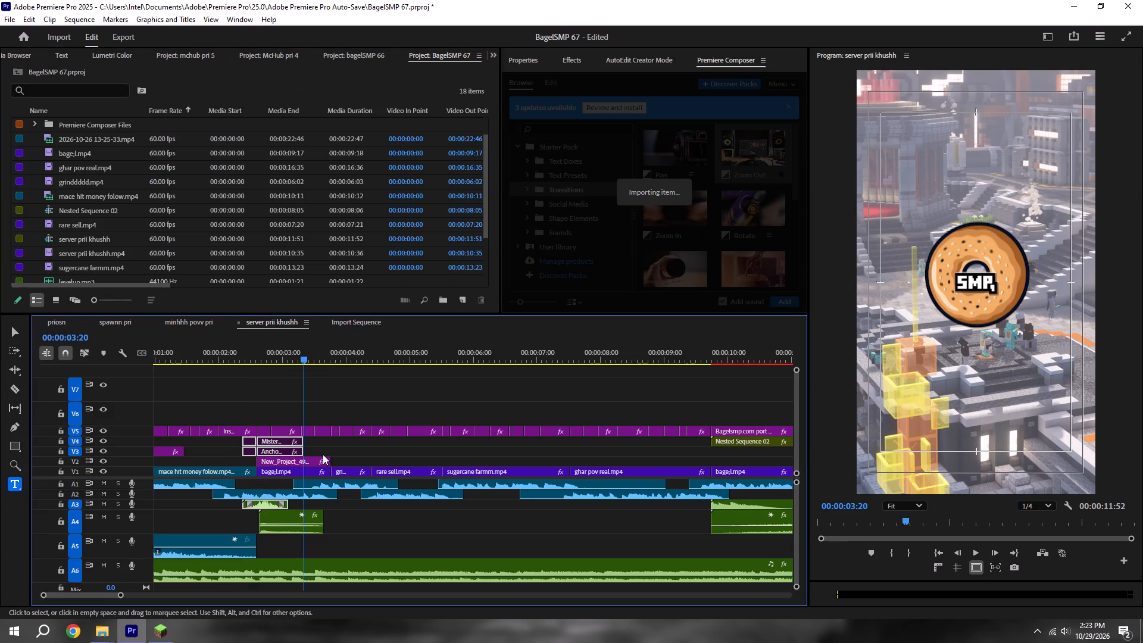
key(ctrl+s)
Play back the section around the Zoom Out transition, continuing to the cut before the sugarcane farm clip.
shift+click(222, 346)
key(space)
alt+scroll(219, 346, down, 4)
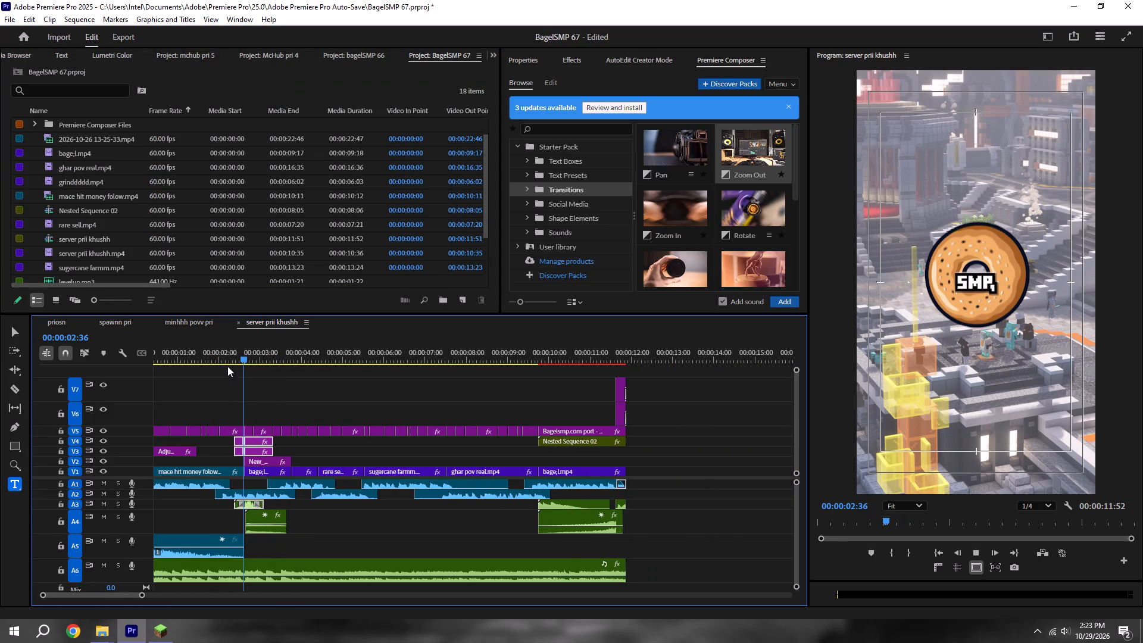
click(228, 360)
key(space)
alt+scroll(226, 360, down, 3)
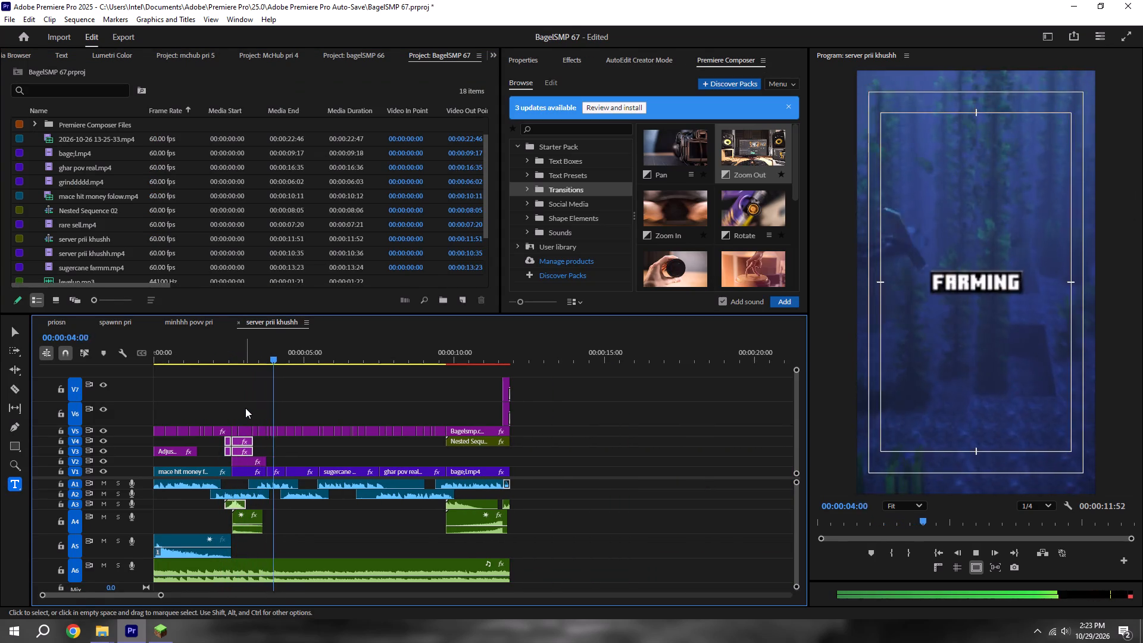
key(space)
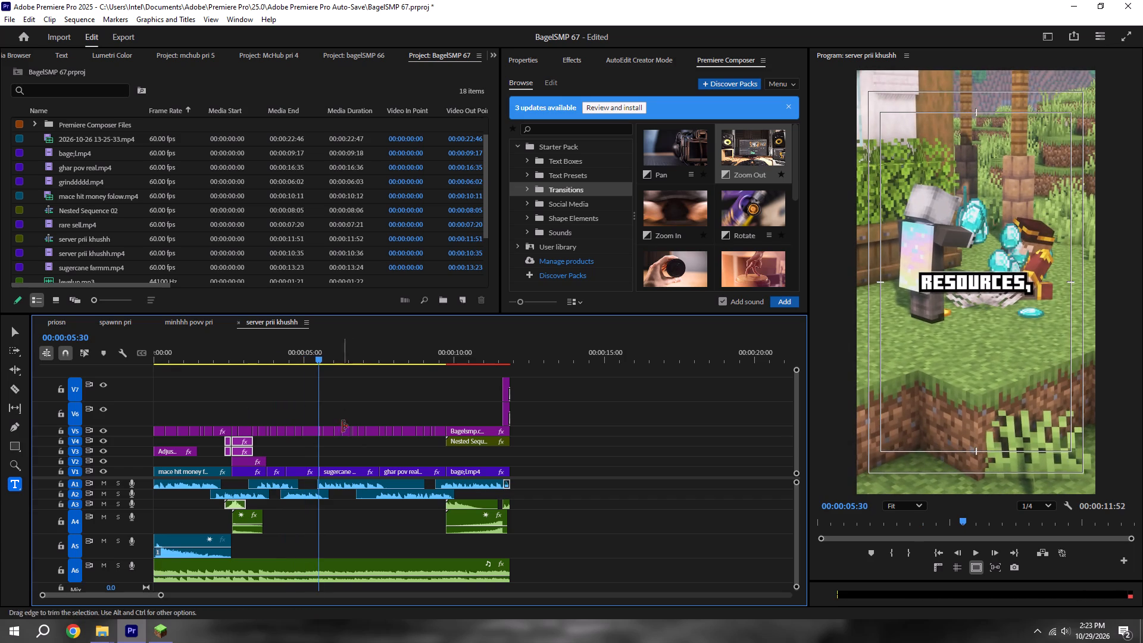
Add the Rotate CW transition with sound at the 00:00:05:31 cut into the sugarcane farm clip, save and play it back.
shift+click(319, 362)
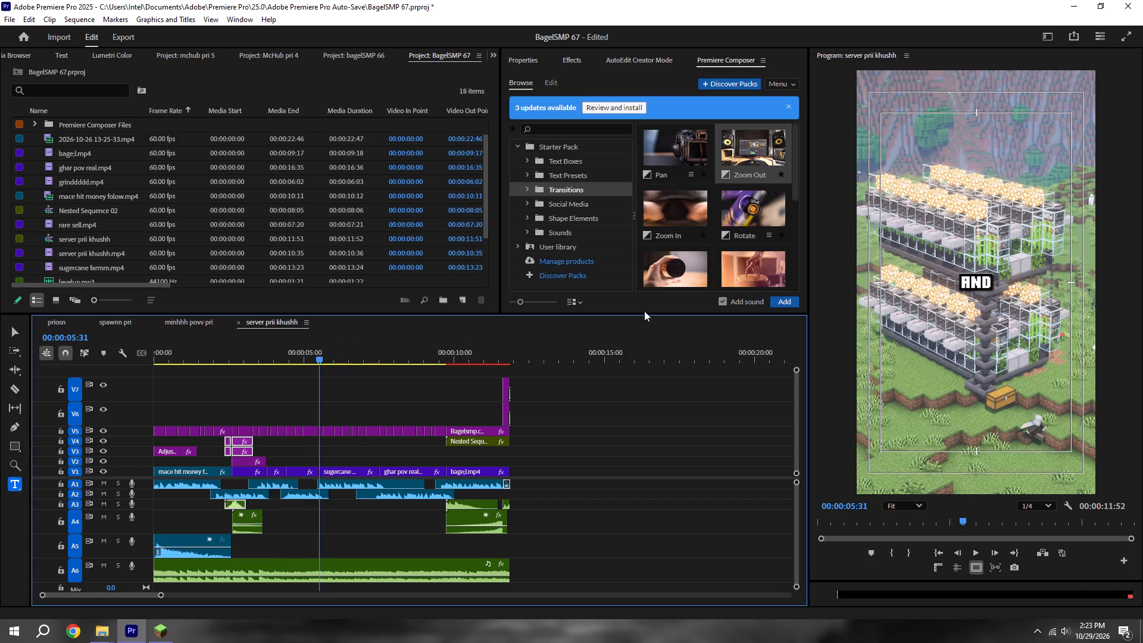
click(733, 205)
click(744, 158)
click(785, 308)
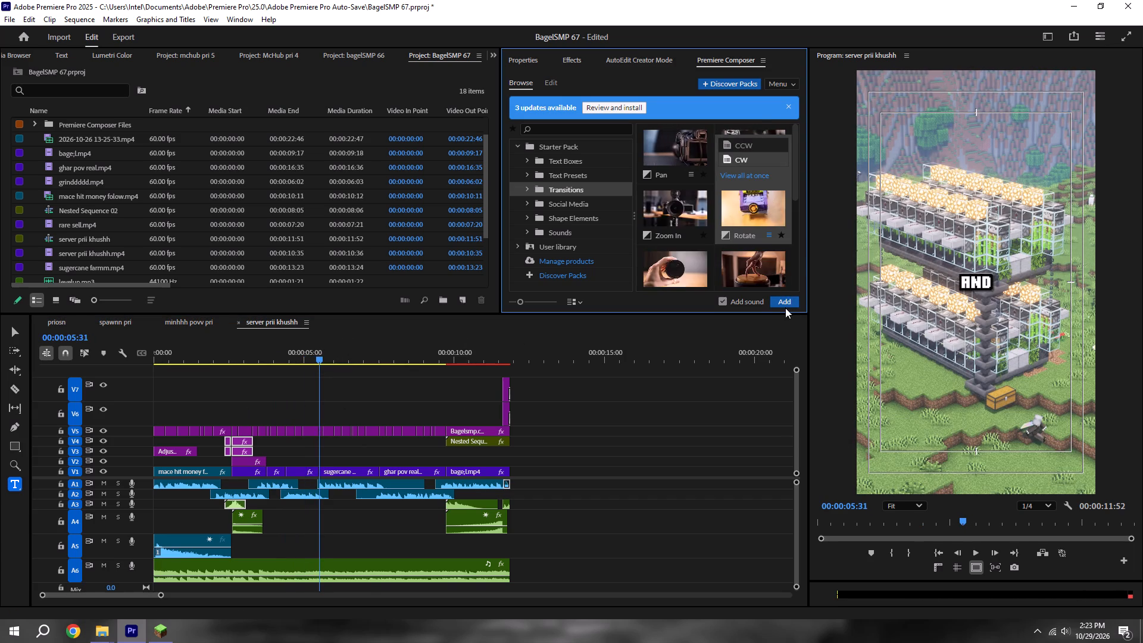
click(785, 302)
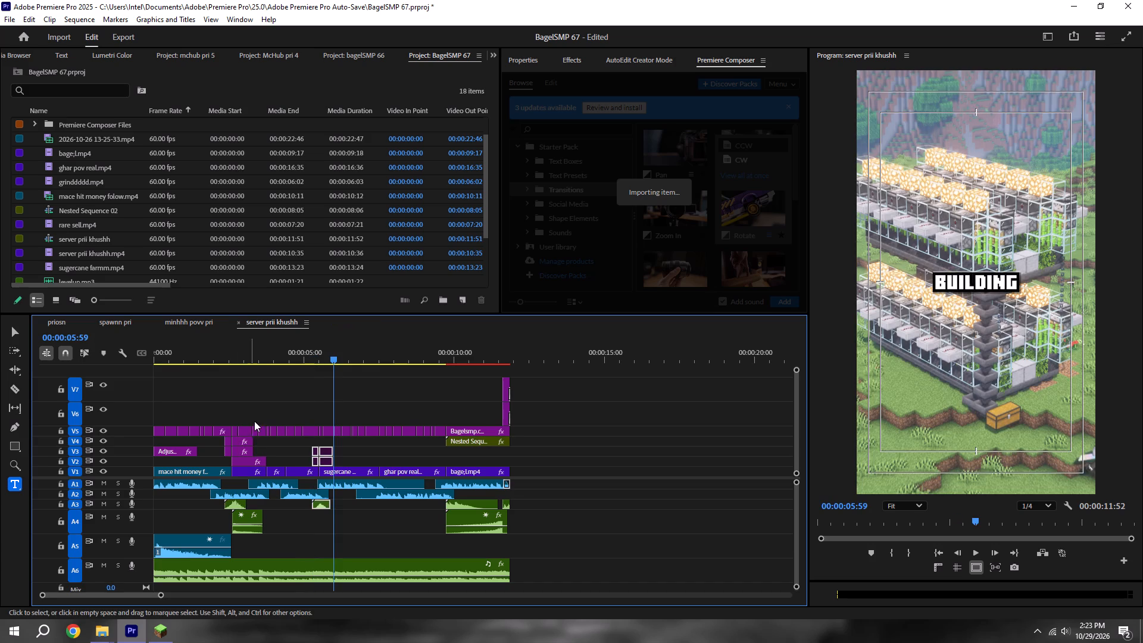
key(ctrl+s)
shift+drag(293, 354, 283, 354)
key(space)
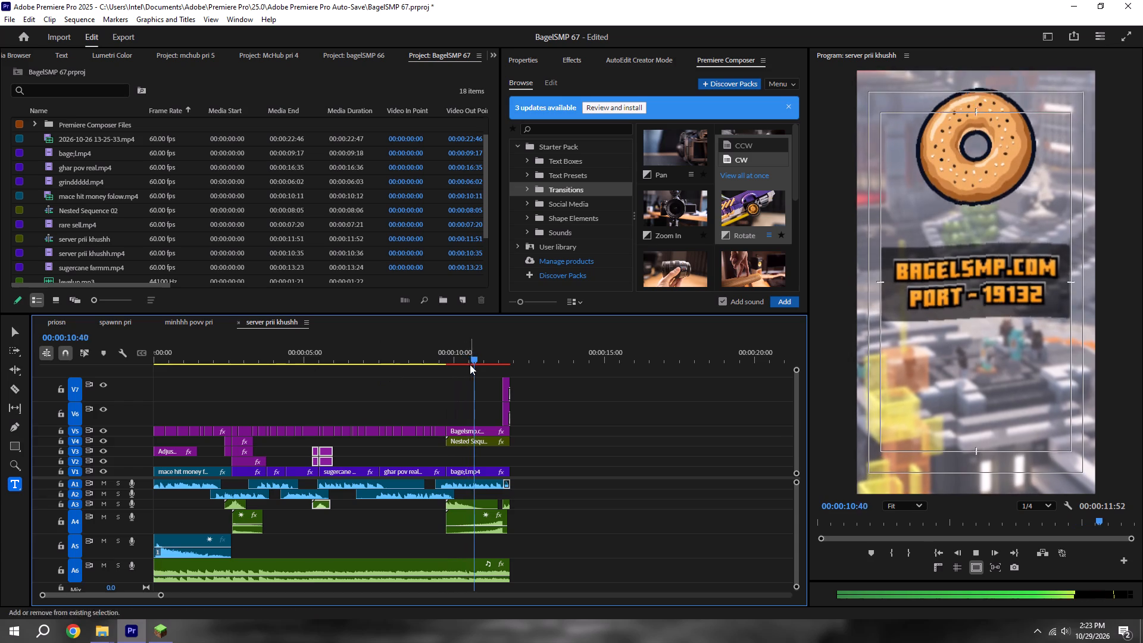
Add the Zoom In transition with sound at the 00:00:09:44 cut into the closing bagel clip, save and play it back.
shift+drag(460, 356, 451, 355)
shift+click(451, 355)
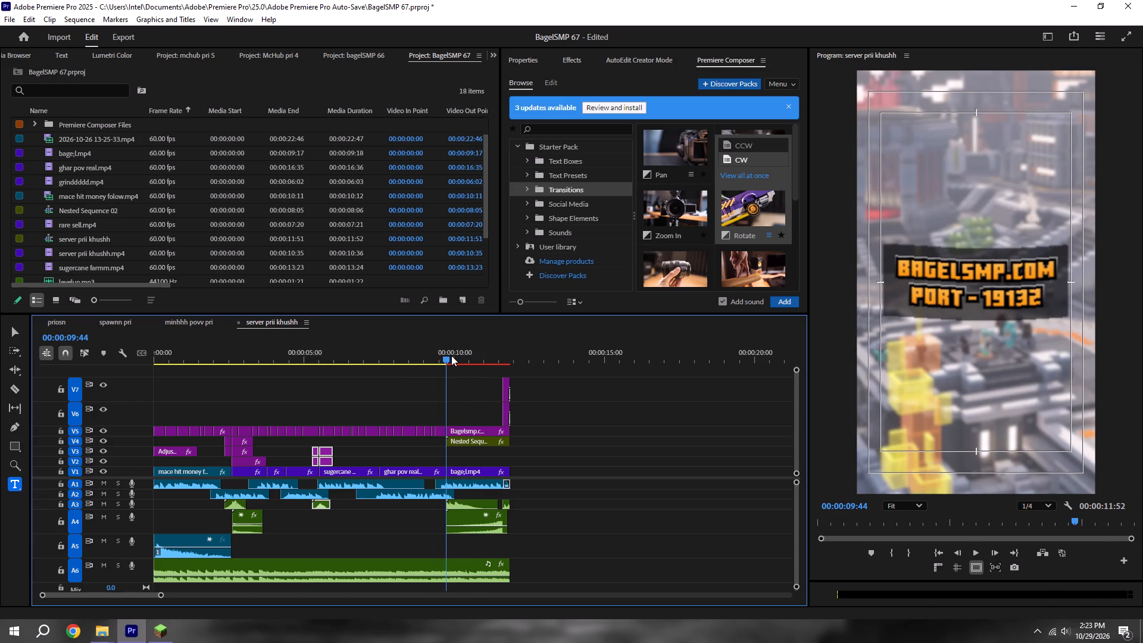
click(682, 227)
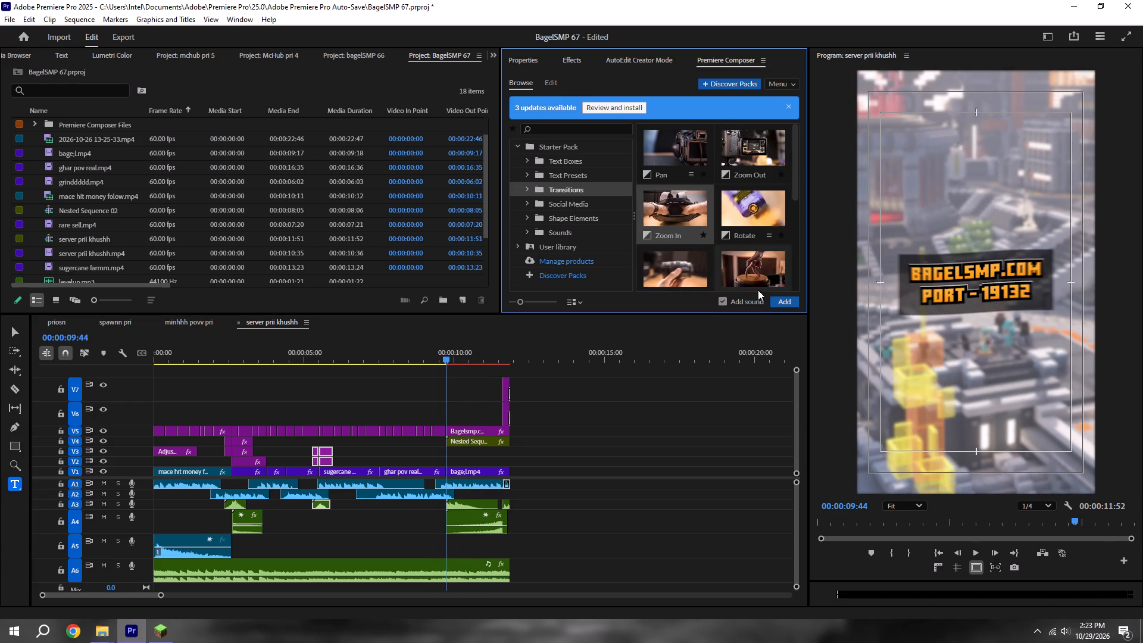
click(782, 302)
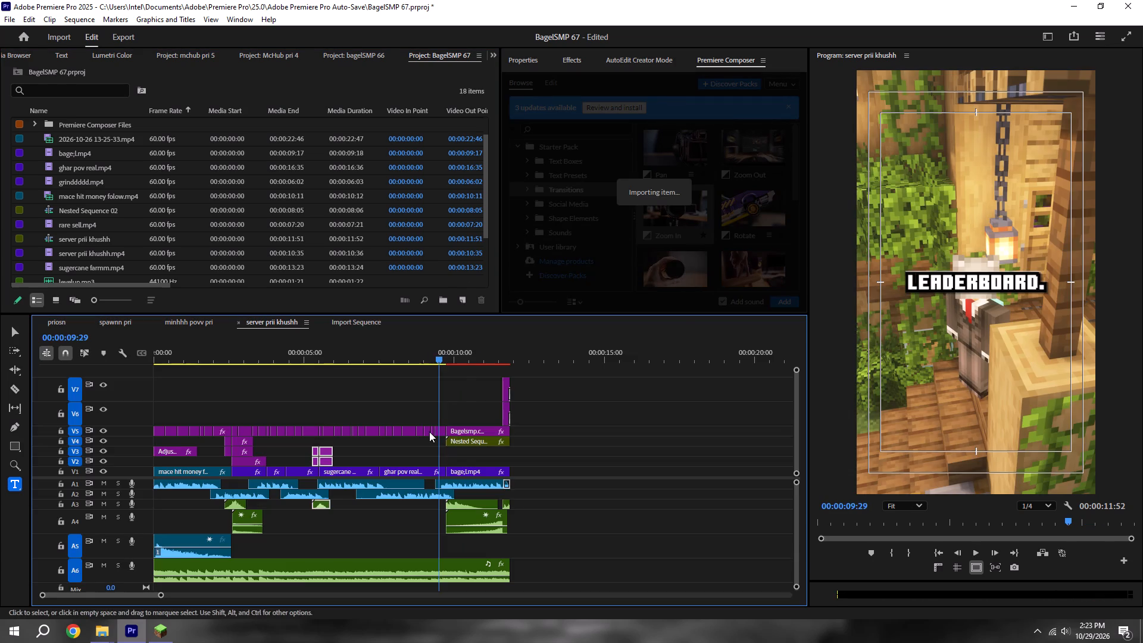
key(ctrl+s)
drag(416, 359, 410, 359)
key(space)
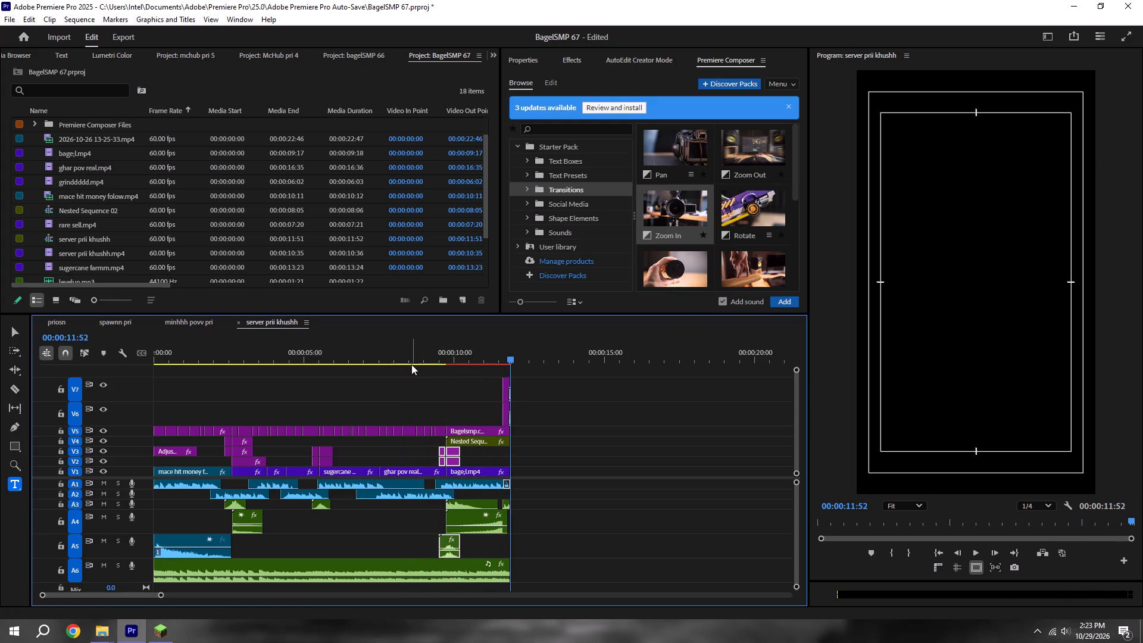
Save the project and play server prii khushh from the start to review the three added transitions.
key(ctrl+s)
alt+scroll(509, 445, down, 5)
key(ctrl+s)
click(941, 557)
key(space)
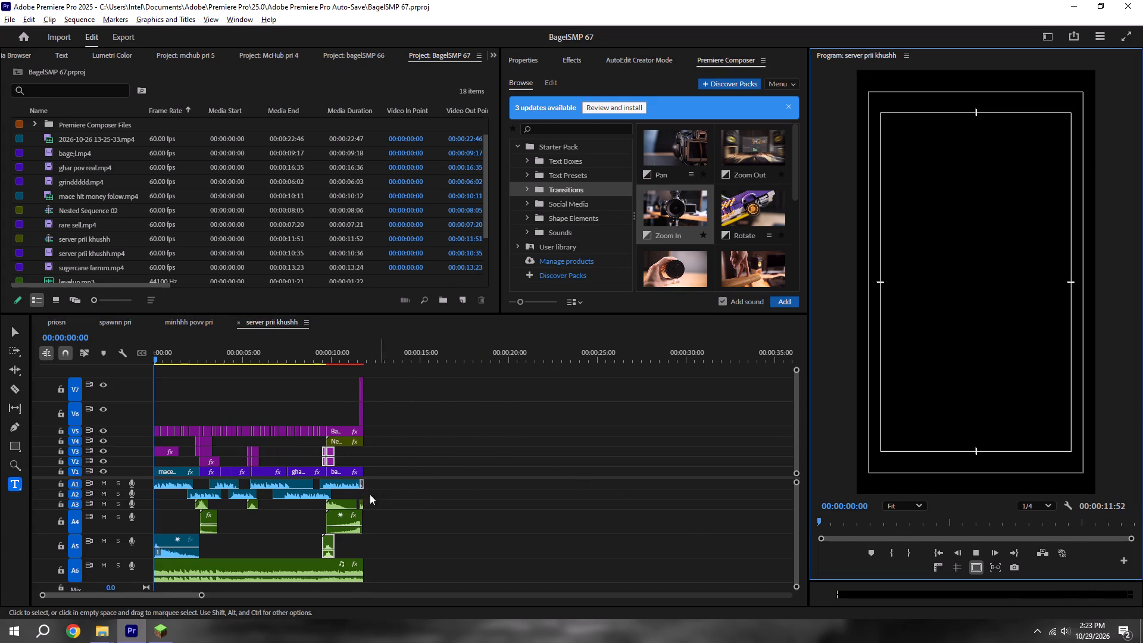
alt+scroll(358, 494, up, 10)
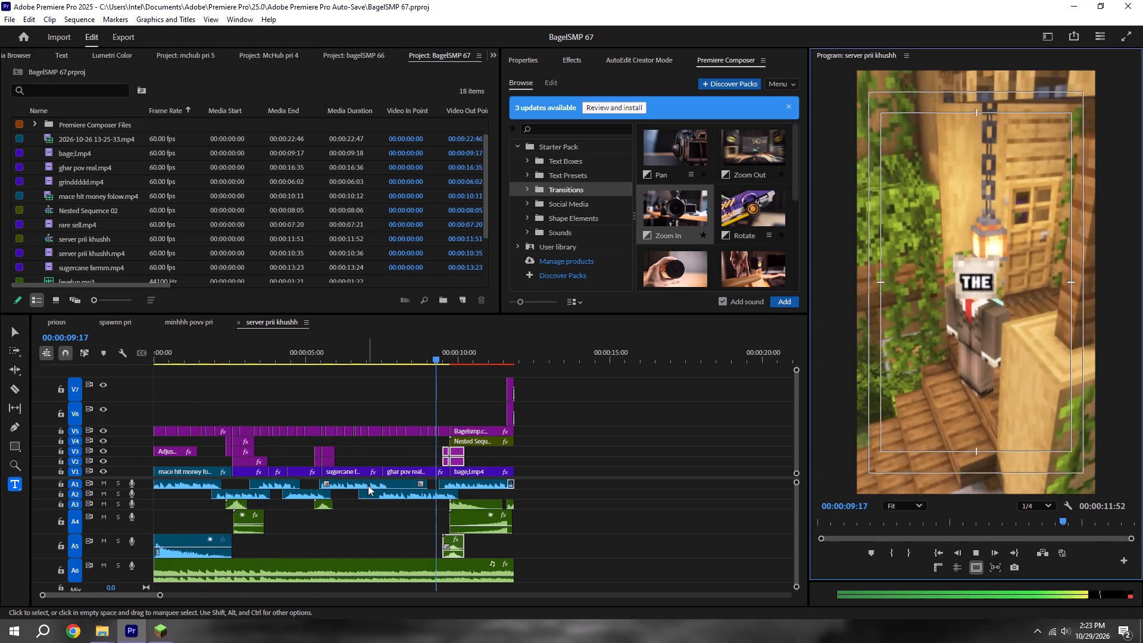
key(ctrl+s)
key(space)
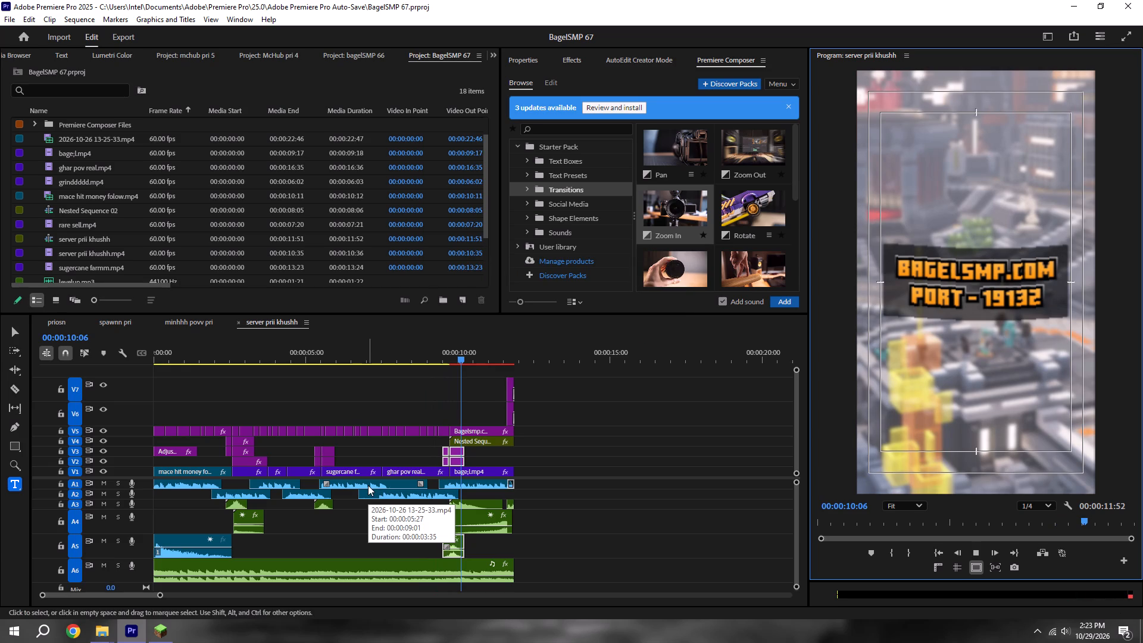
click(614, 475)
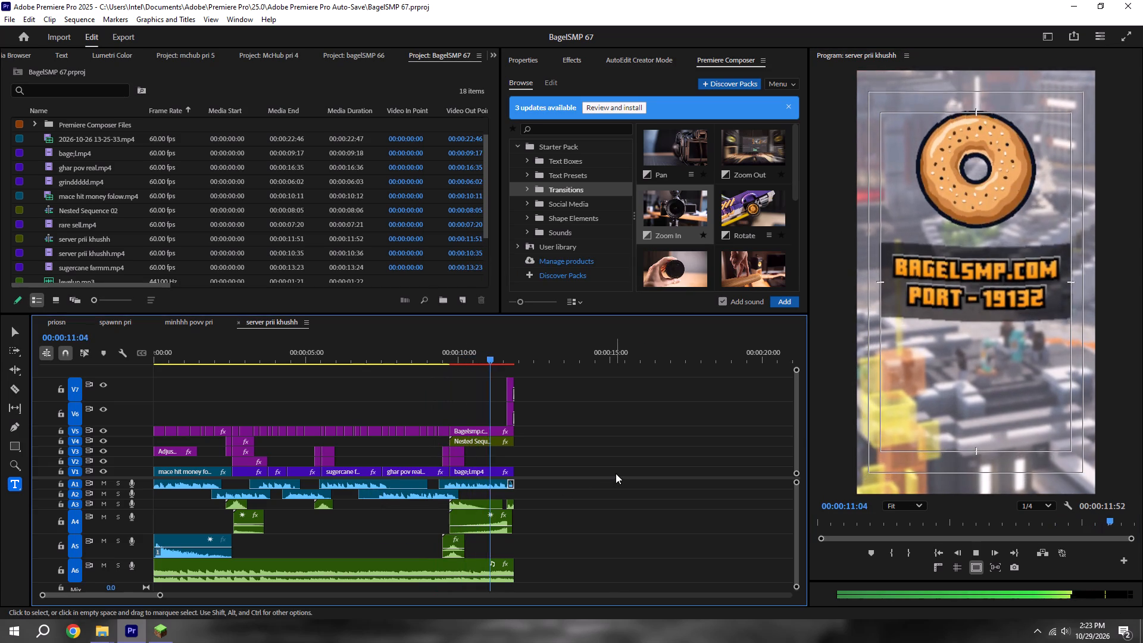
key(ctrl+s)
Replay server prii khushh from start to end and save the project.
alt+scroll(303, 484, up, 9)
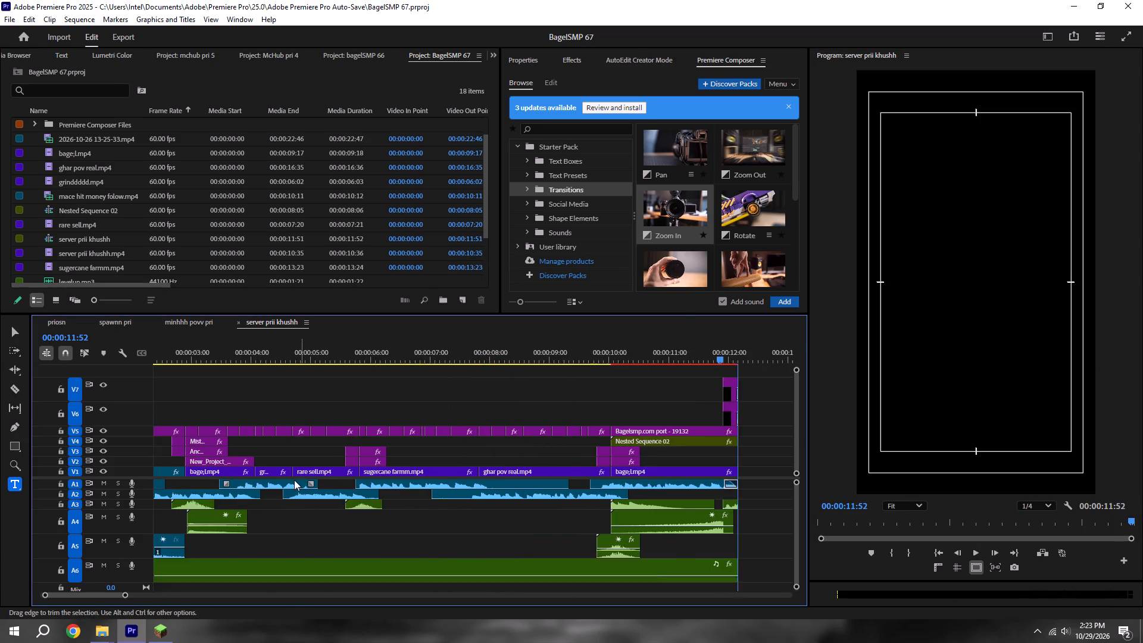
alt+scroll(294, 480, up, 7)
scroll(298, 437, up, 1)
drag(213, 357, 63, 356)
key(space)
alt+scroll(199, 400, down, 4)
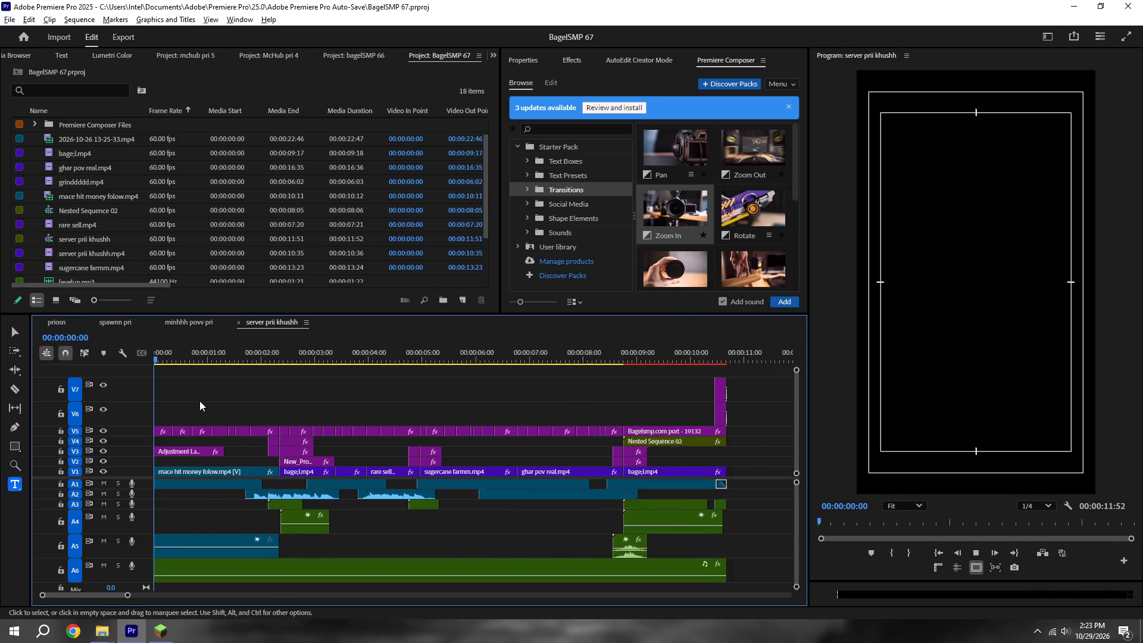
alt+scroll(199, 401, down, 1)
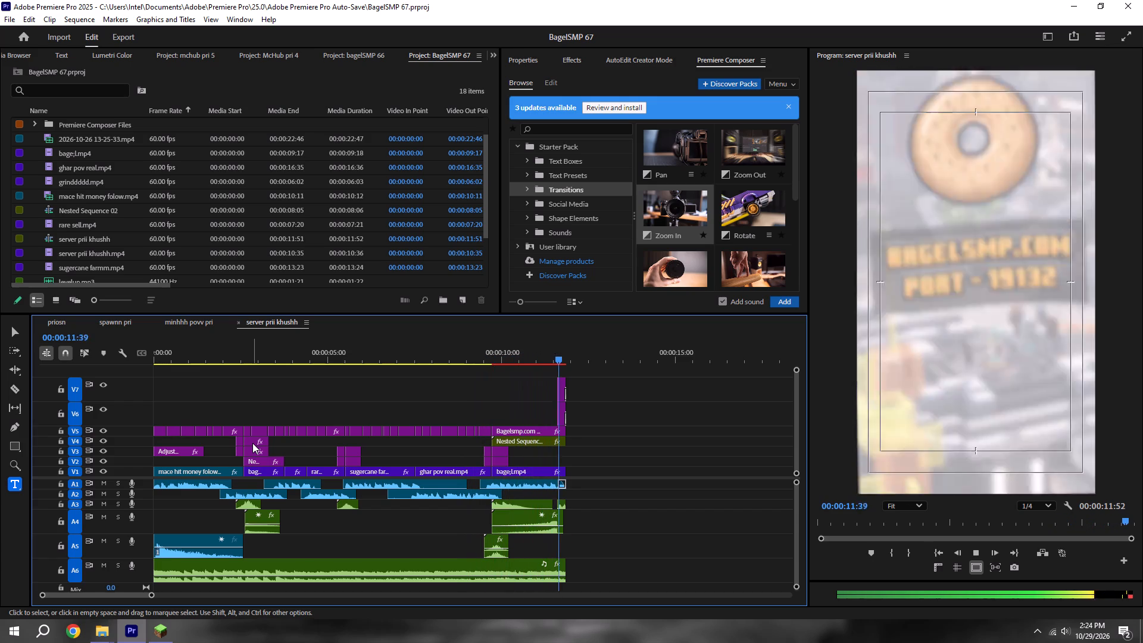
alt+scroll(307, 411, up, 12)
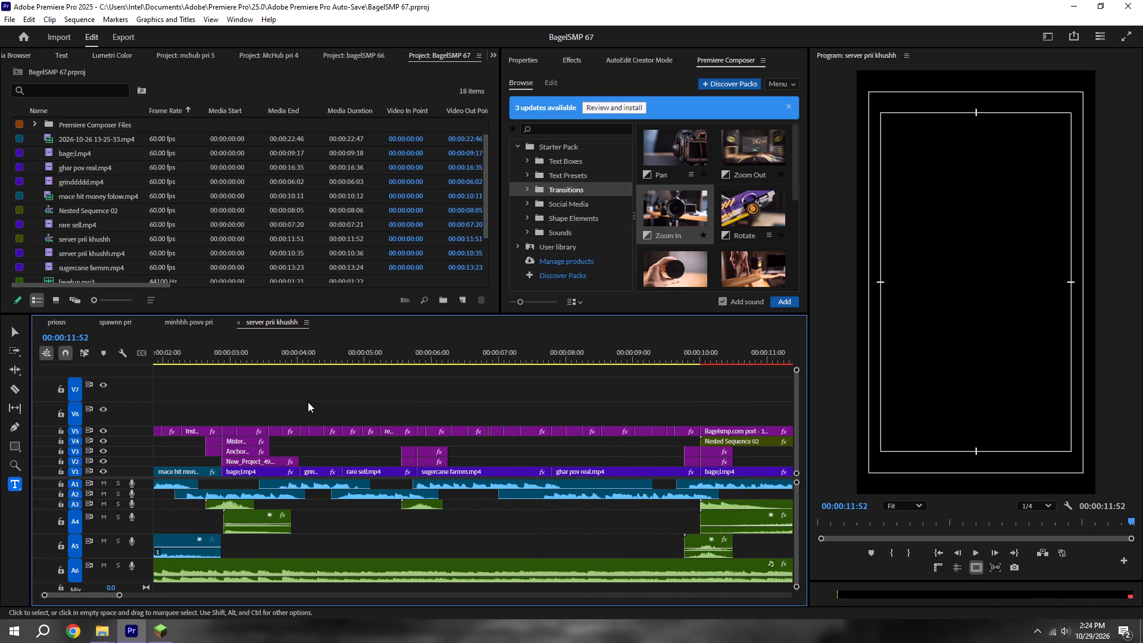
key(ctrl+s)
Copy the short A3 sound effect at about 6 seconds in minhhh povv pri and paste it at 00:00:04:24 in server prii khushh.
click(210, 319)
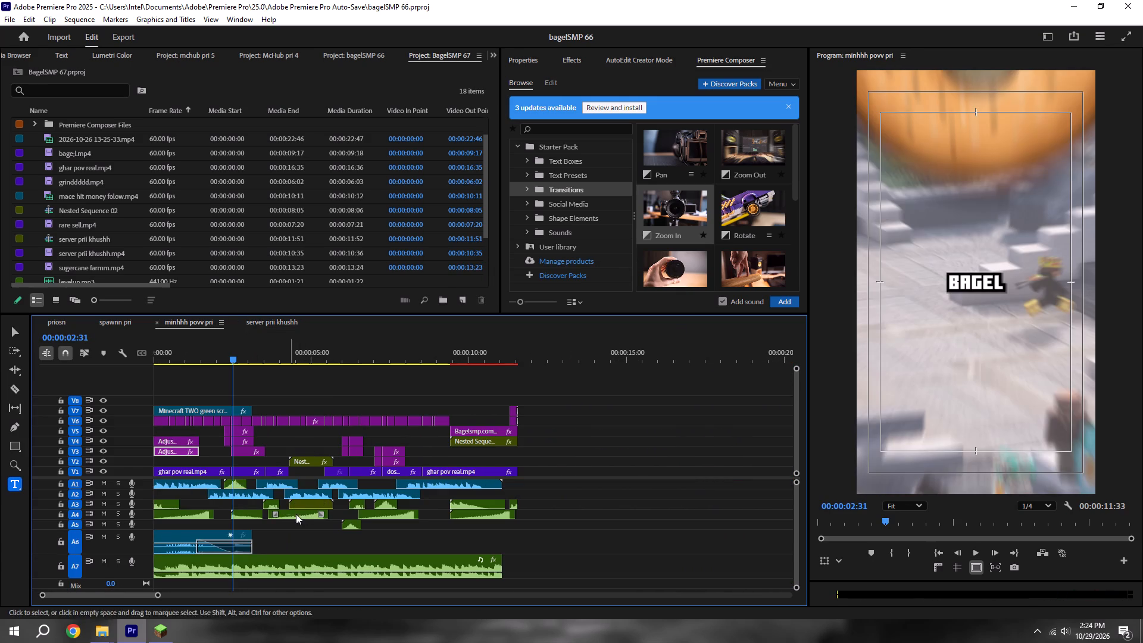
click(389, 516)
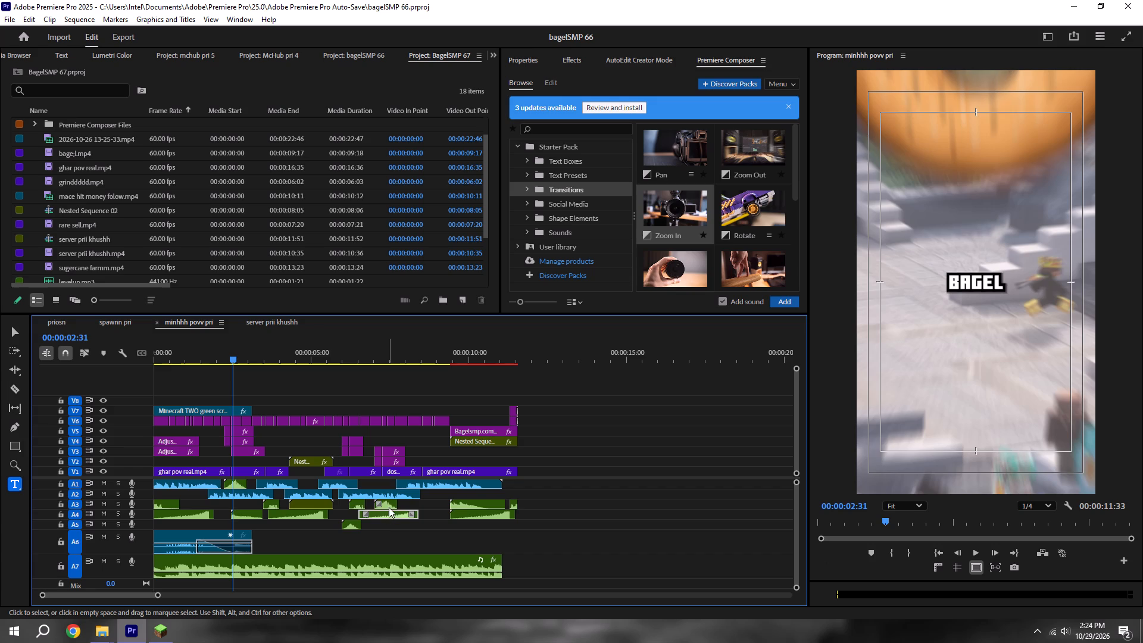
click(389, 505)
click(358, 506)
key(ctrl+c)
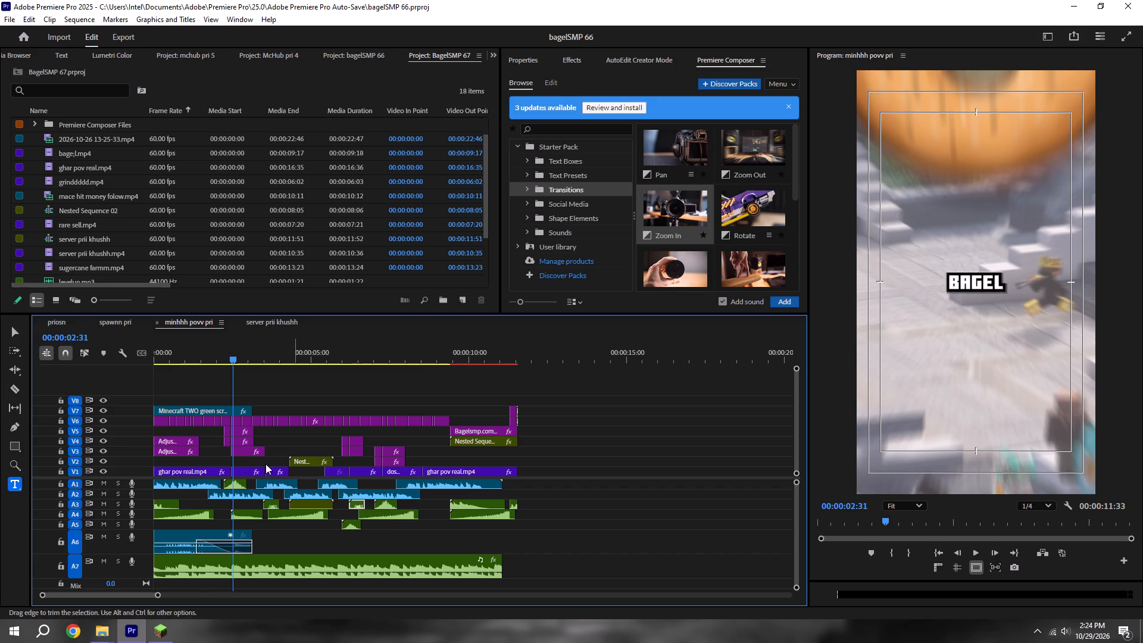
click(276, 328)
scroll(205, 444, up, 5)
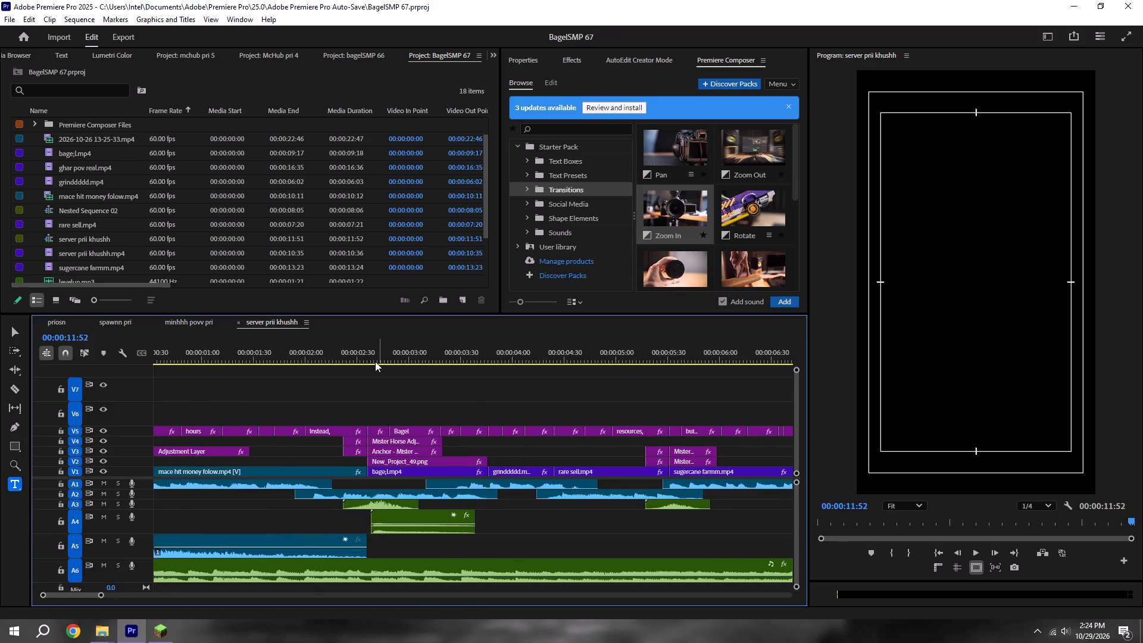
shift+drag(476, 355, 553, 367)
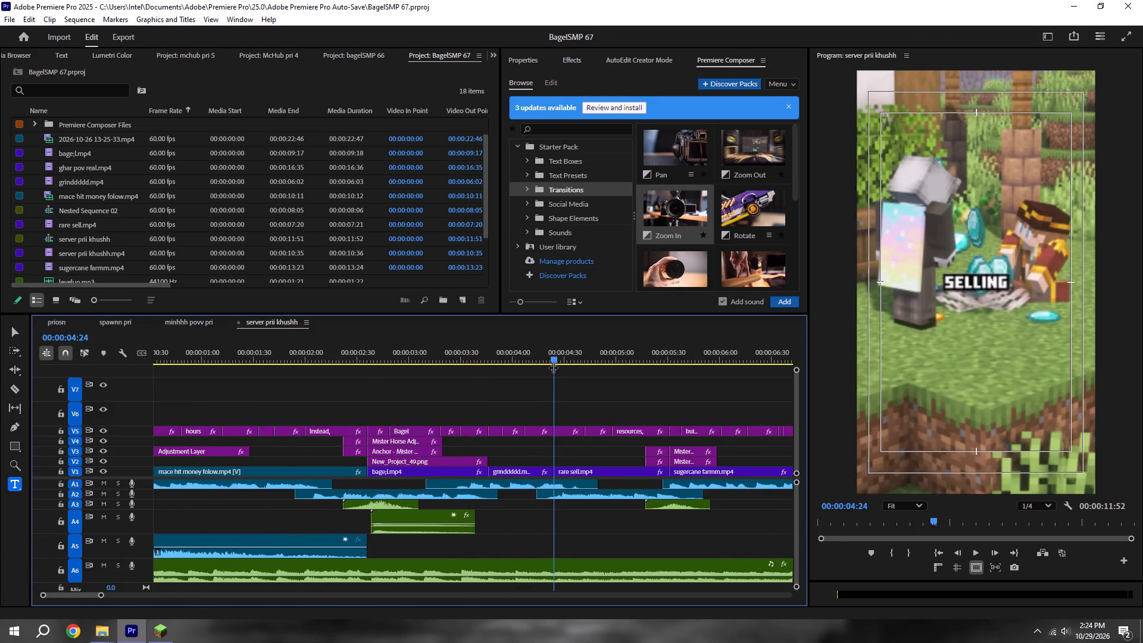
shift+drag(553, 367, 549, 386)
key(ctrl+v)
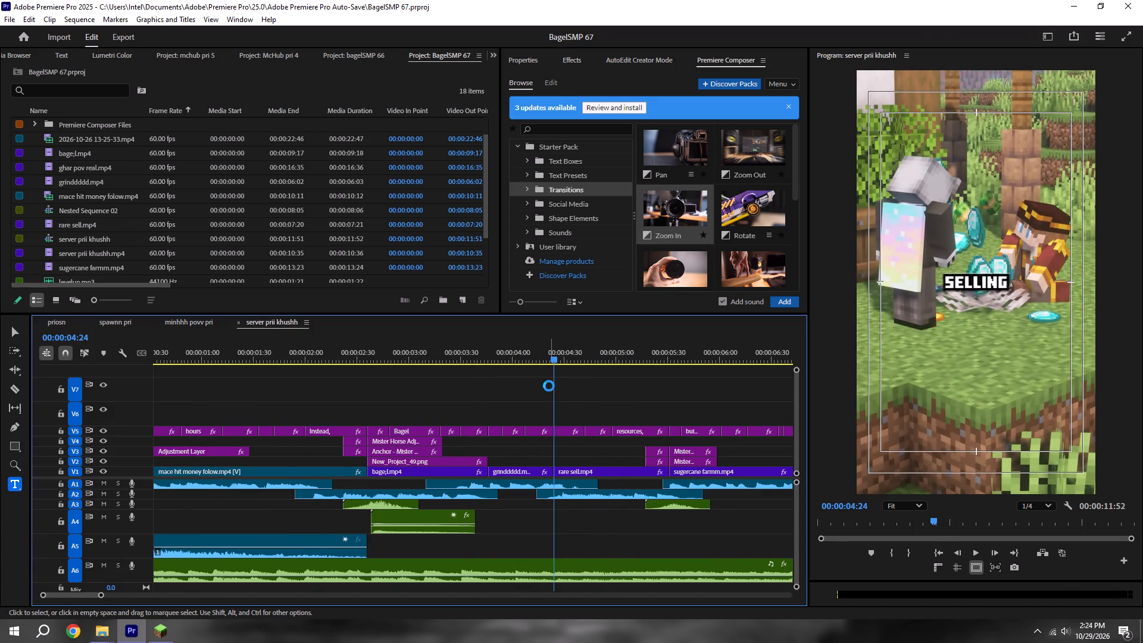
Shift the pasted spyglass sound effect slightly earlier, ahead of the rare sell clip's start, save and play back the section.
shift+click(543, 358)
drag(580, 507, 570, 507)
key(ctrl+s)
key(space)
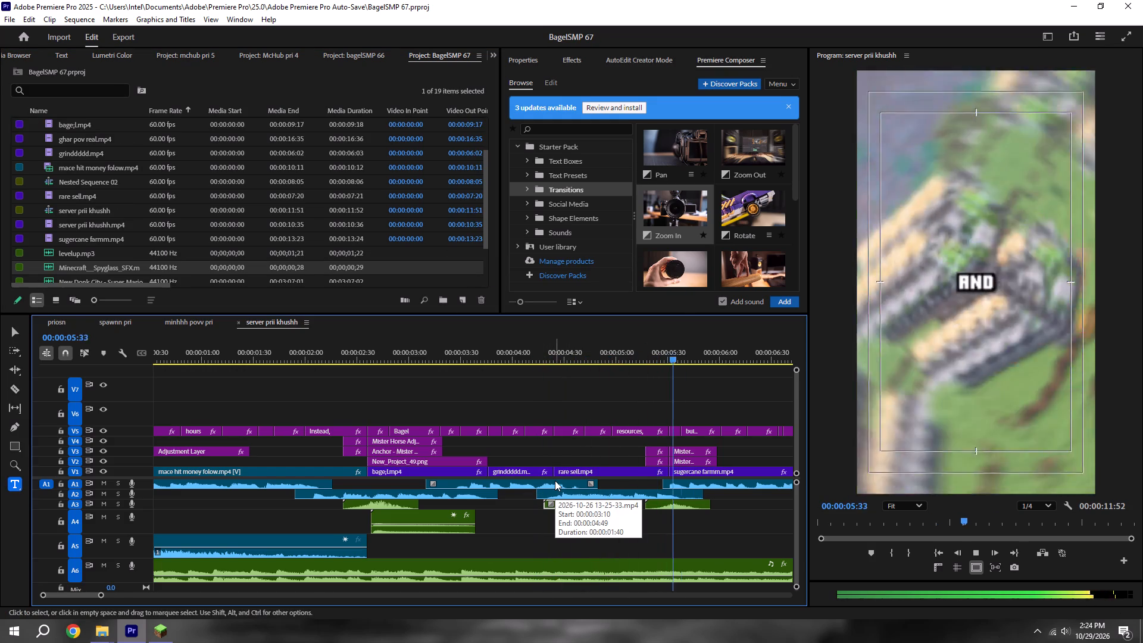
key(space)
alt+scroll(540, 505, down, 4)
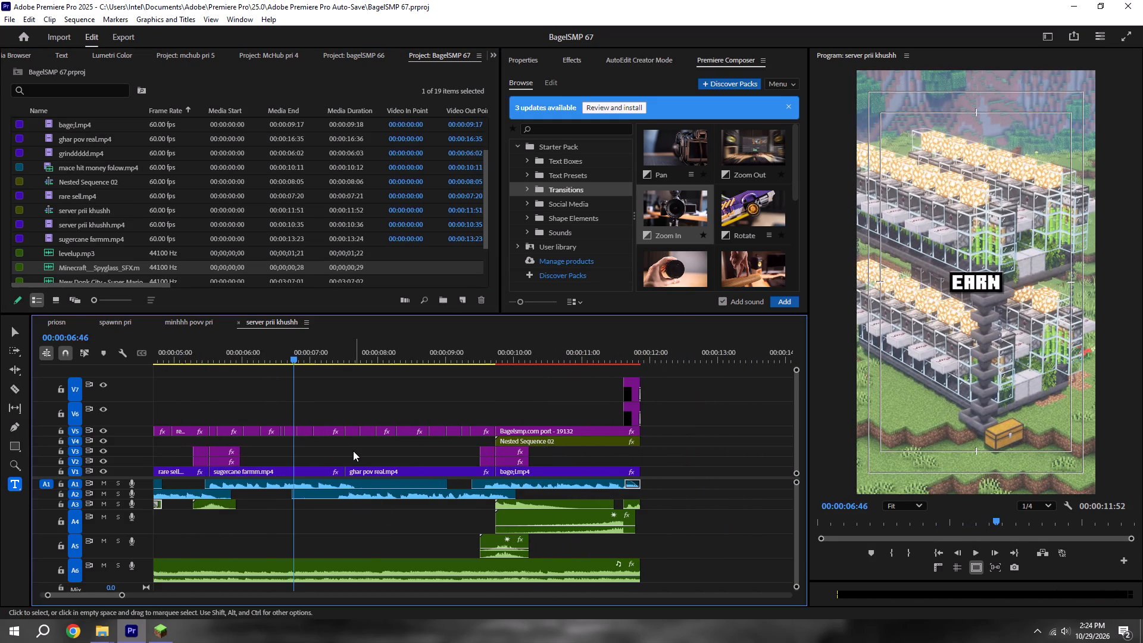
Paste the copied spyglass sound on A3 at 00:00:07:31, shift it slightly earlier, ahead of ghar pov real.mp4, and save the project.
key(space)
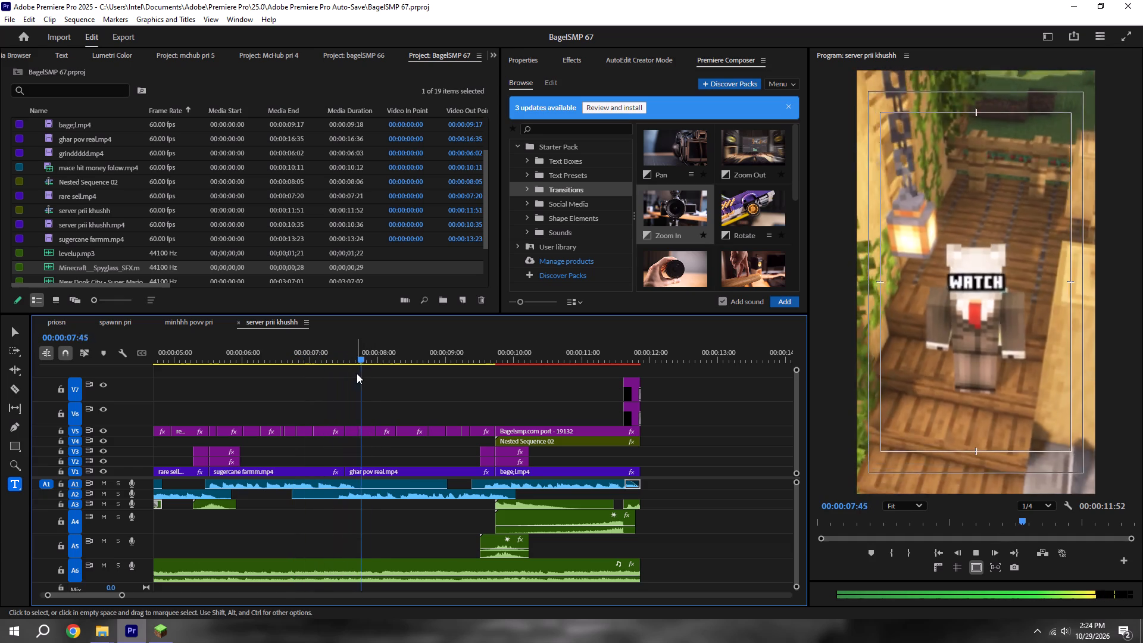
shift+drag(360, 349, 347, 349)
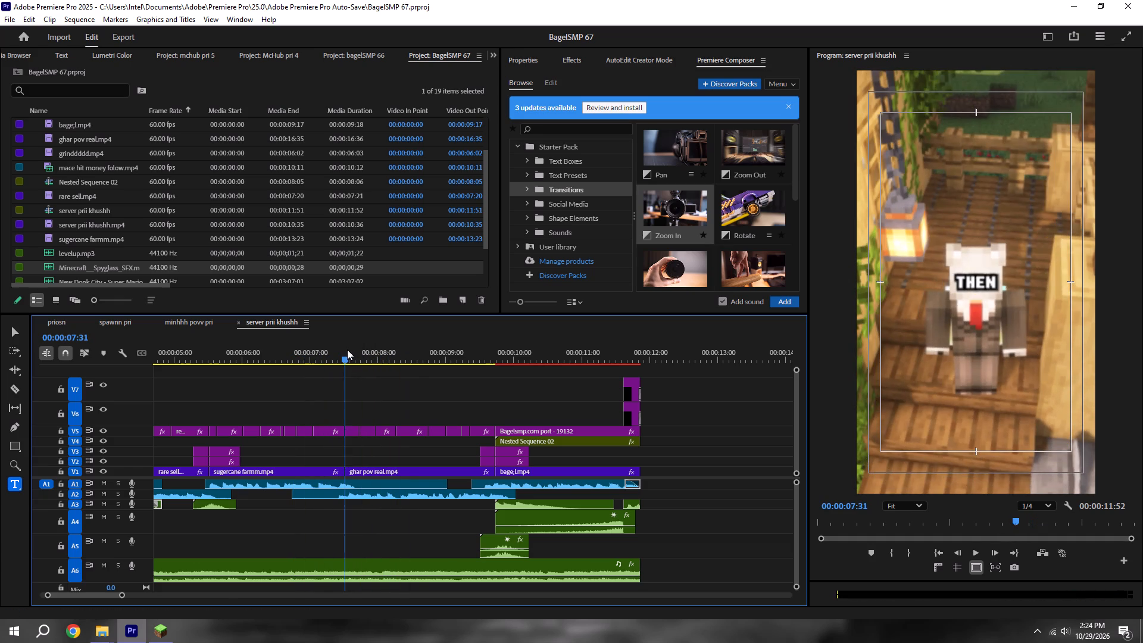
key(ctrl+v)
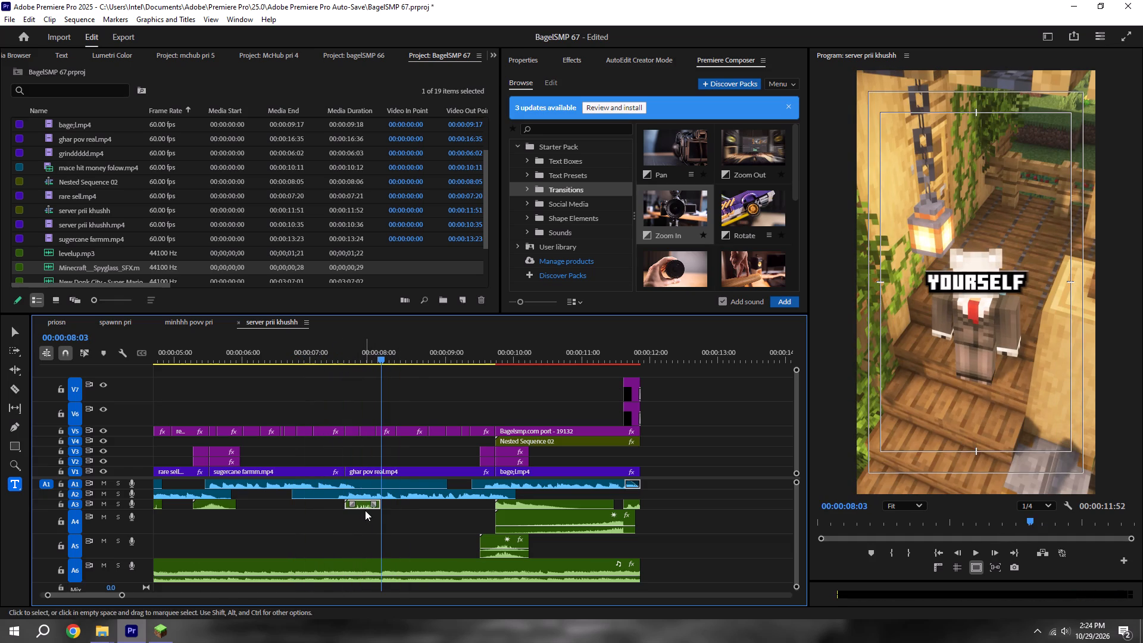
drag(364, 505, 358, 505)
key(ctrl+s)
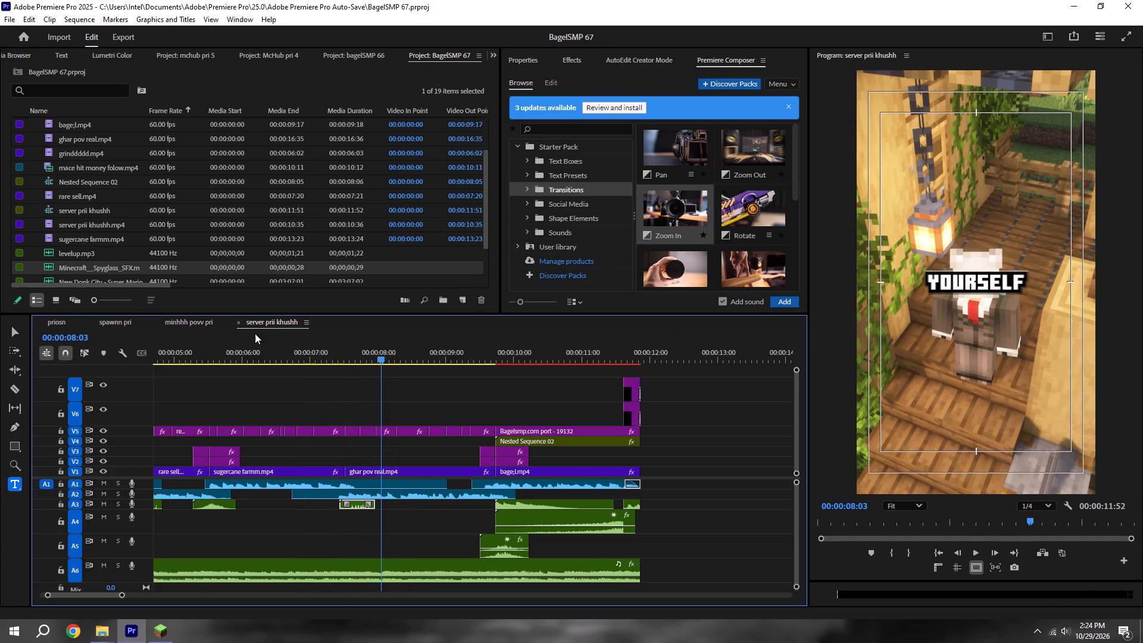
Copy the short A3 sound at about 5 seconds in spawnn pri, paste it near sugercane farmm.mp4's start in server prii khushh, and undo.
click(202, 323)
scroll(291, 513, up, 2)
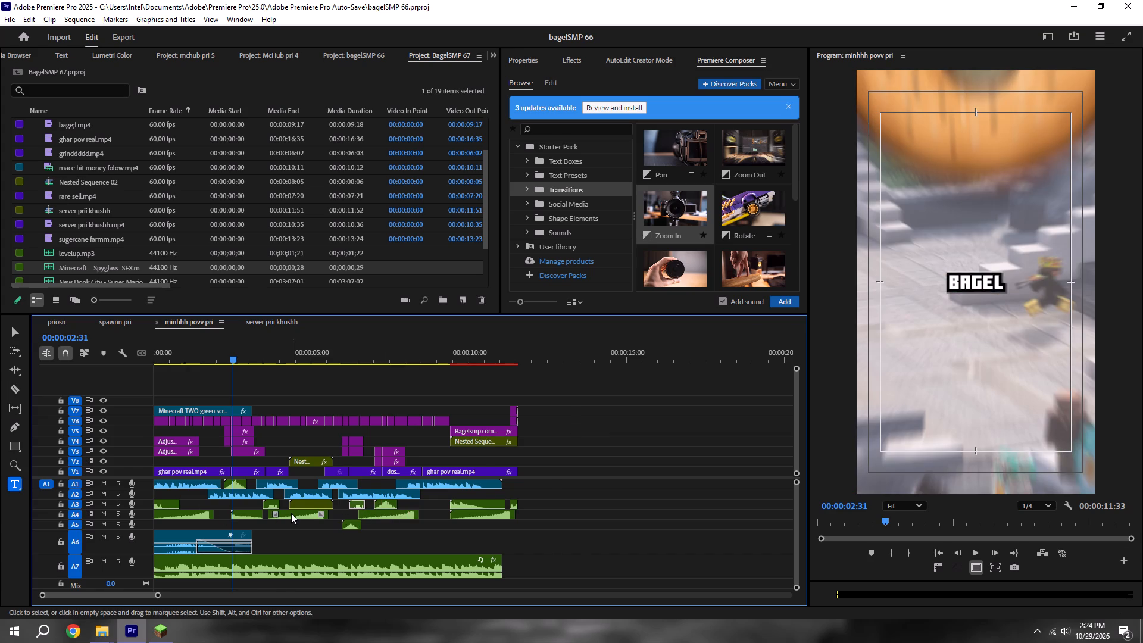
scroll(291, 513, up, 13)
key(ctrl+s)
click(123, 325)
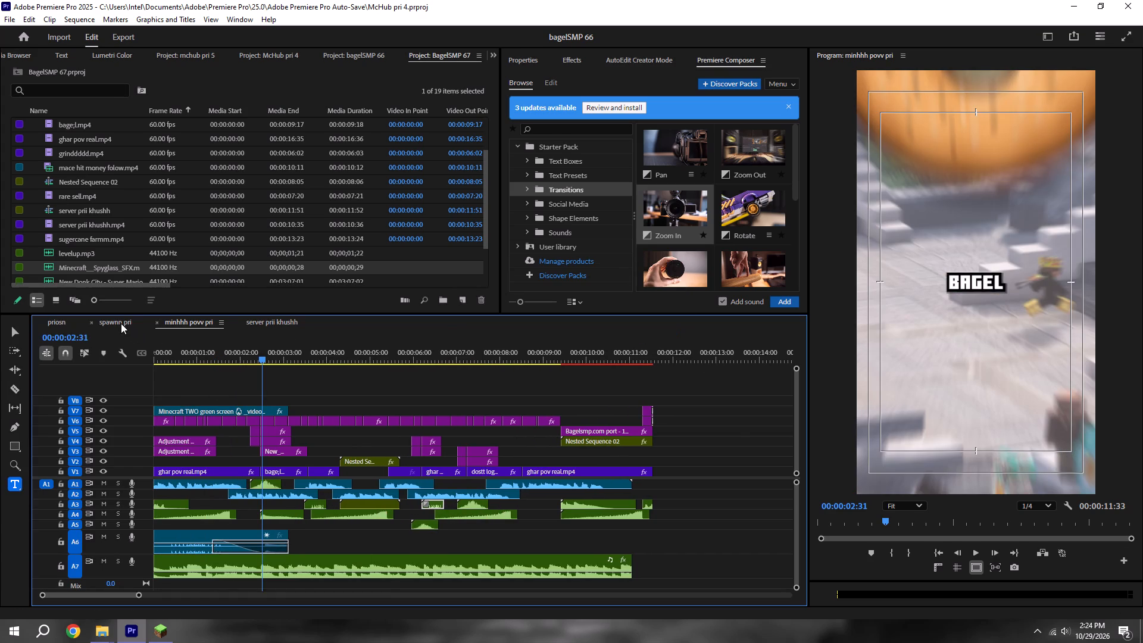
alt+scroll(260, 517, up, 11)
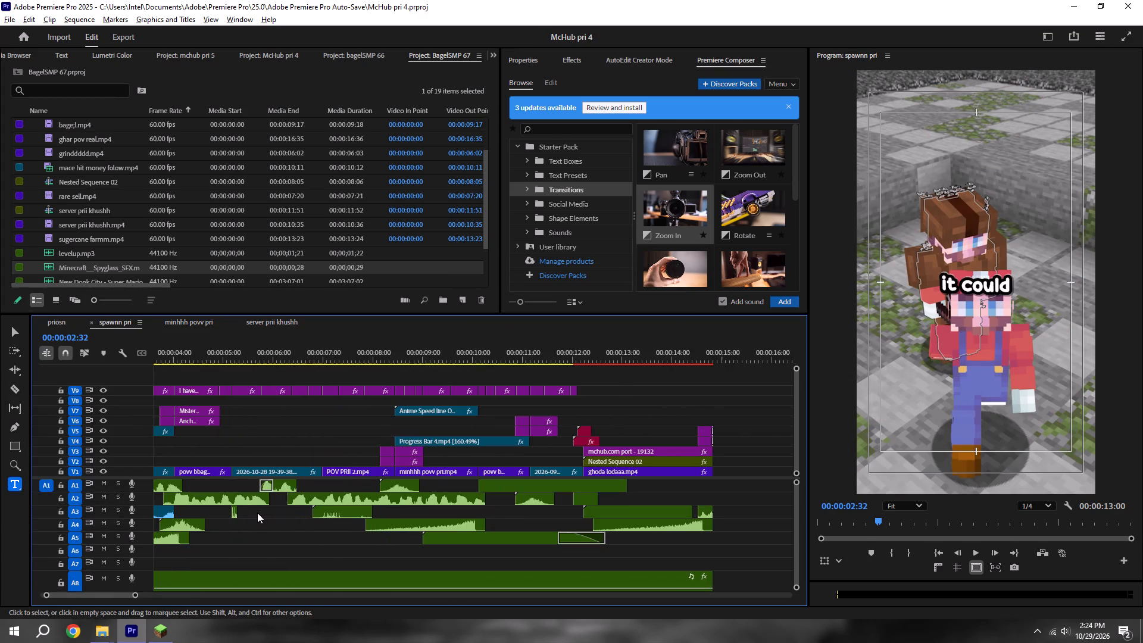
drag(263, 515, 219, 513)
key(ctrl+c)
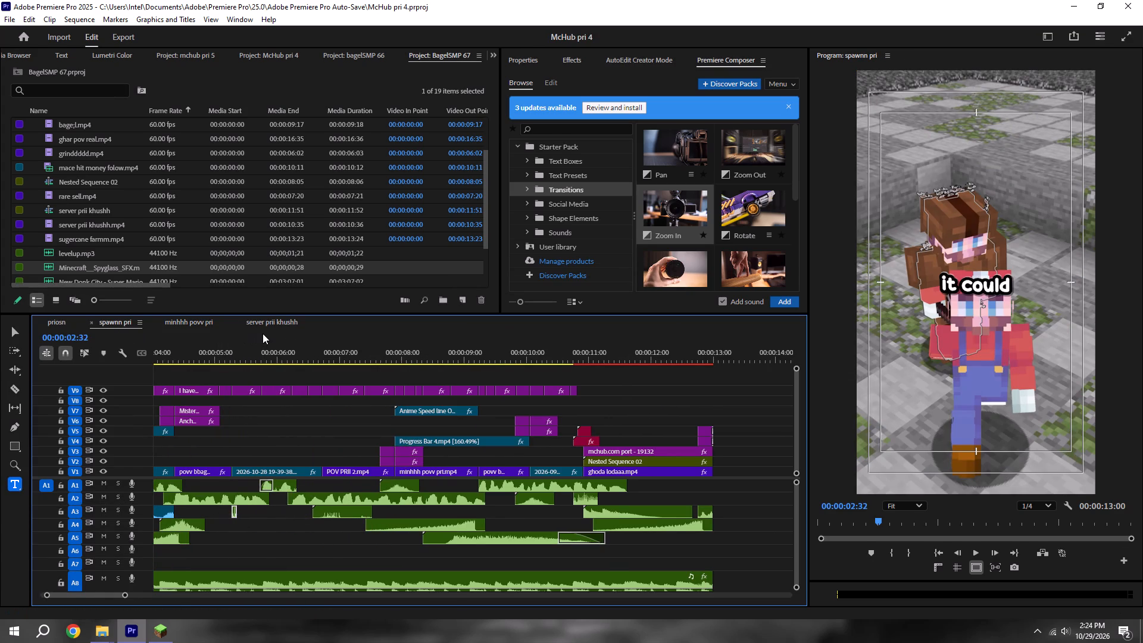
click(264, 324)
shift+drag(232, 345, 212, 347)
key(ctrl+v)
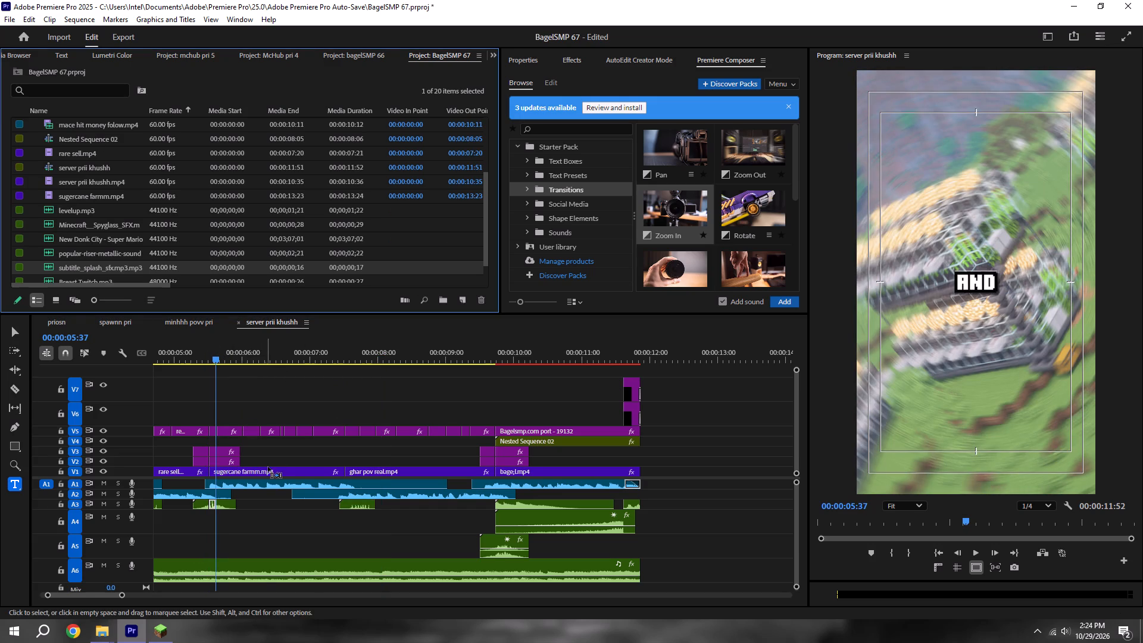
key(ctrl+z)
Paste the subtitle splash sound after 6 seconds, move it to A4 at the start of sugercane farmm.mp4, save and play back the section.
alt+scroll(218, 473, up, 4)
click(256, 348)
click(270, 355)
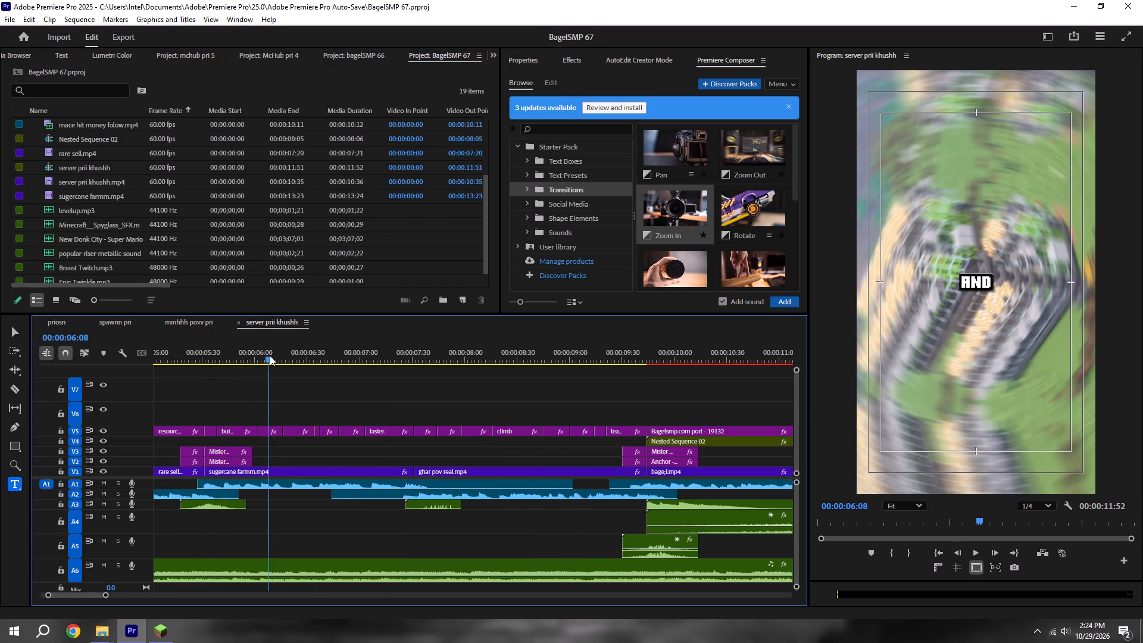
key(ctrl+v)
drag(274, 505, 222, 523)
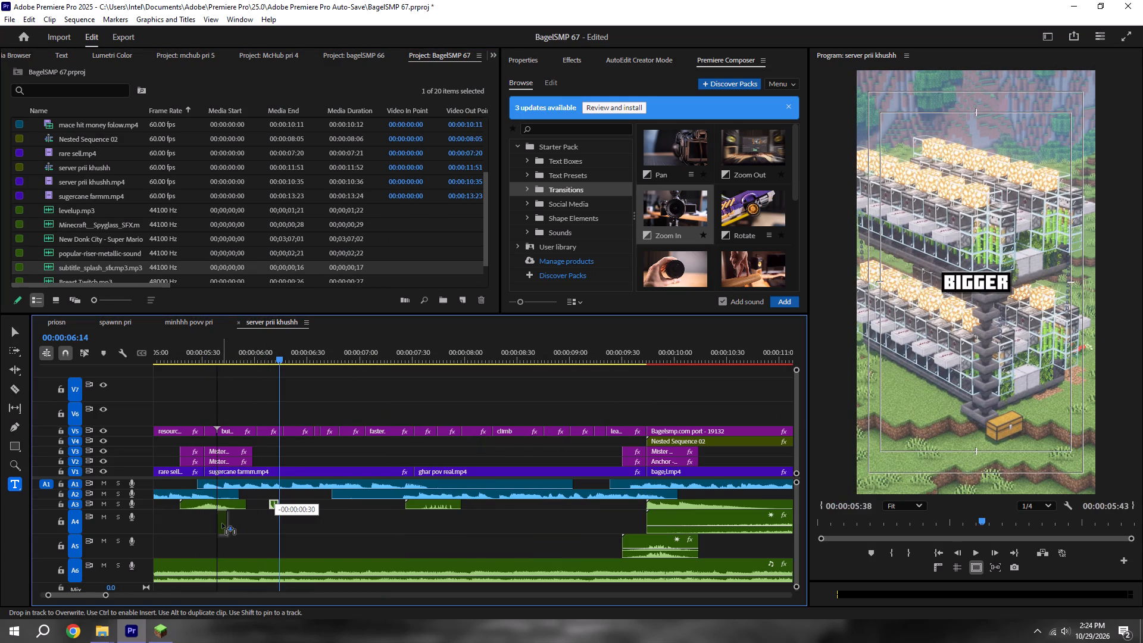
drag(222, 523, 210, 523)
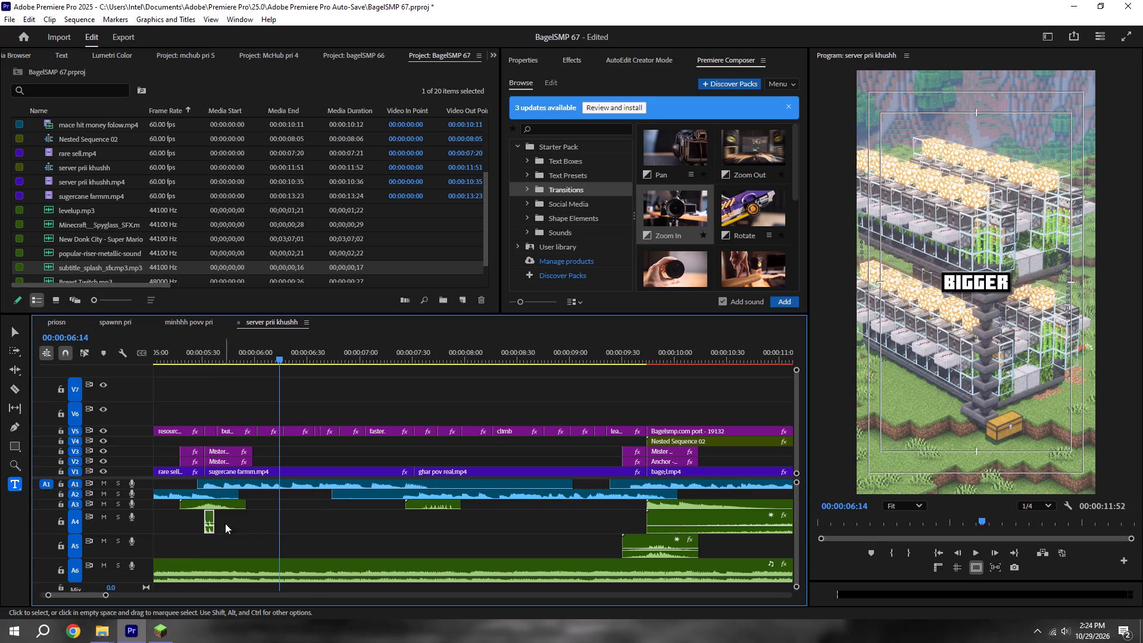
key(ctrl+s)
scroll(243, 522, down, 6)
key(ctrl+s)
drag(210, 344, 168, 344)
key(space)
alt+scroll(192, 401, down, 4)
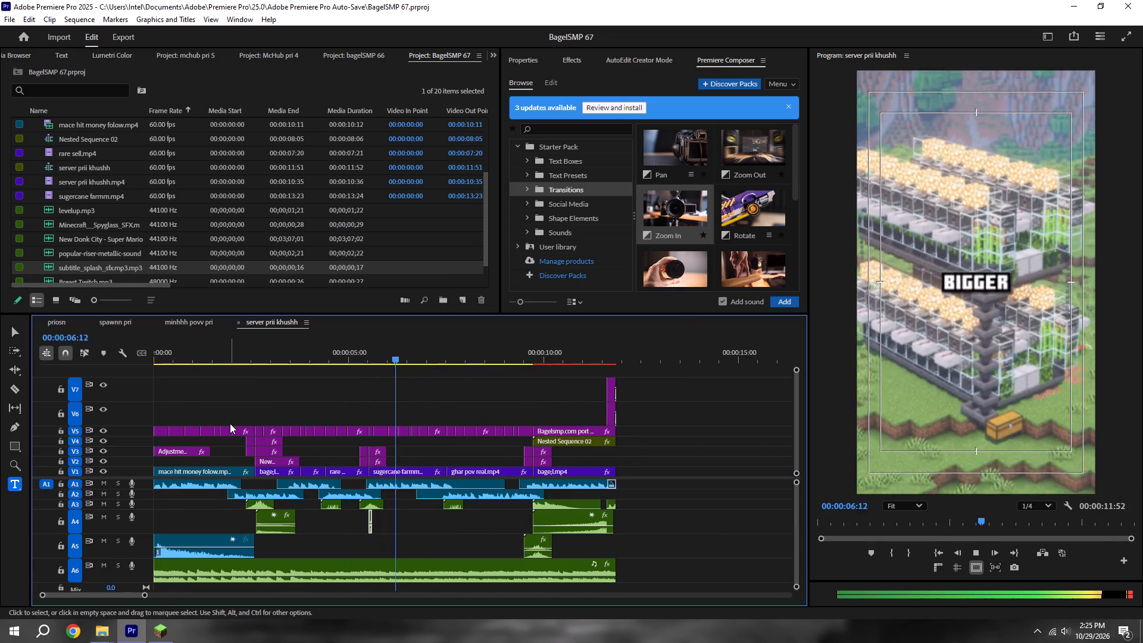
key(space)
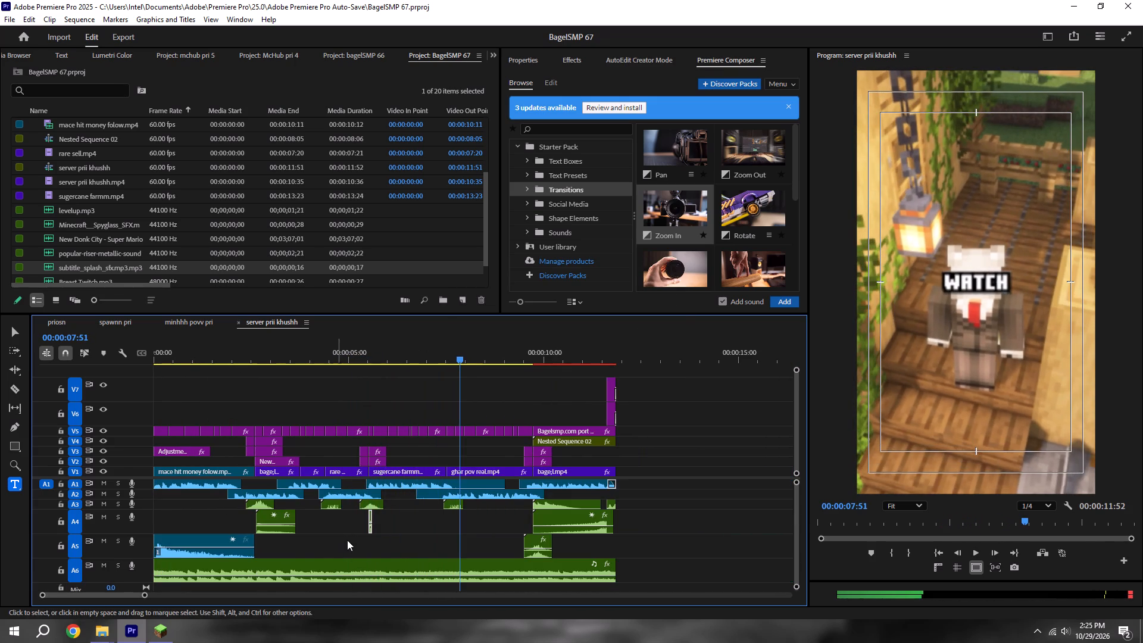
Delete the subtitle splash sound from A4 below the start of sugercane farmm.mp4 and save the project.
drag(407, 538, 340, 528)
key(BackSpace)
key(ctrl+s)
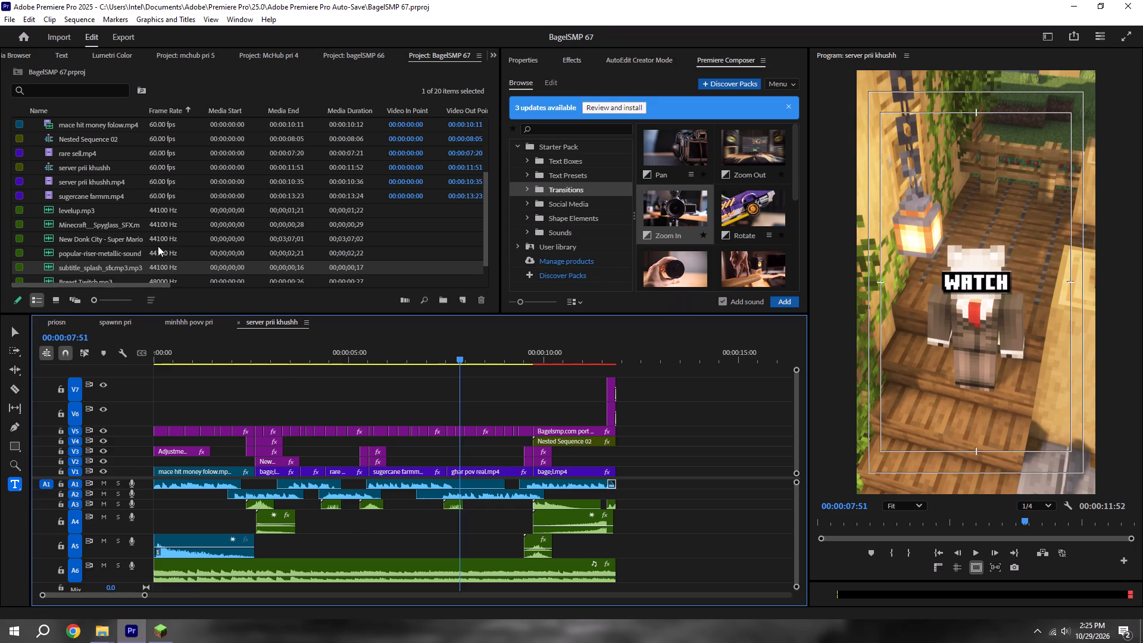
Copy the short A3 sound effect at about 2 seconds in the spawnn pri sequence.
click(135, 317)
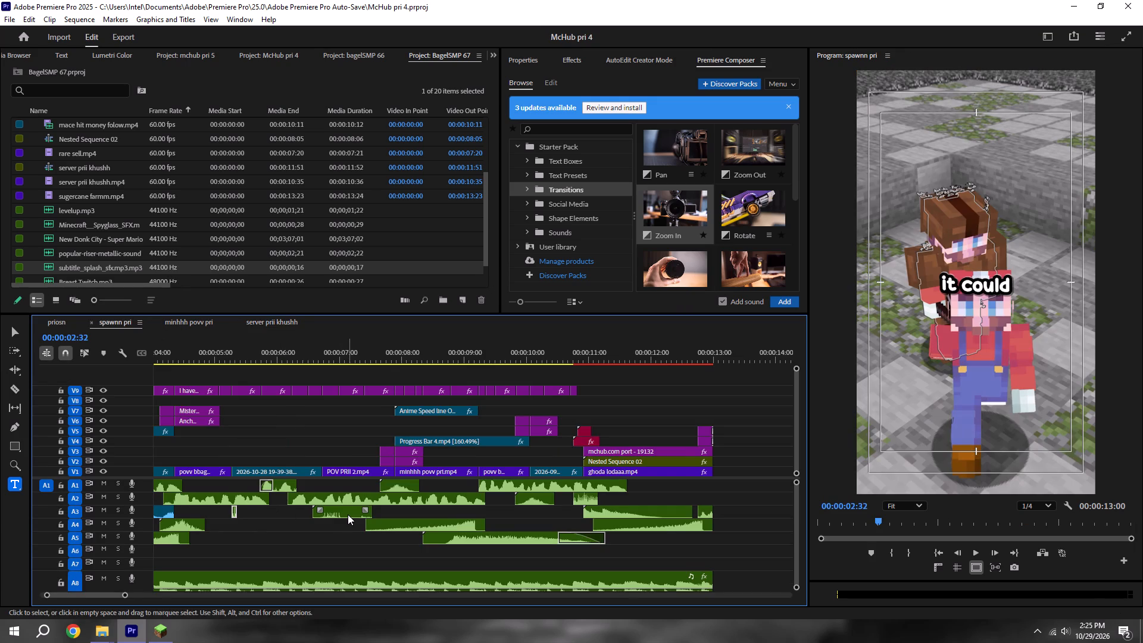
alt+scroll(348, 517, down, 3)
alt+scroll(475, 516, down, 4)
scroll(344, 486, up, 6)
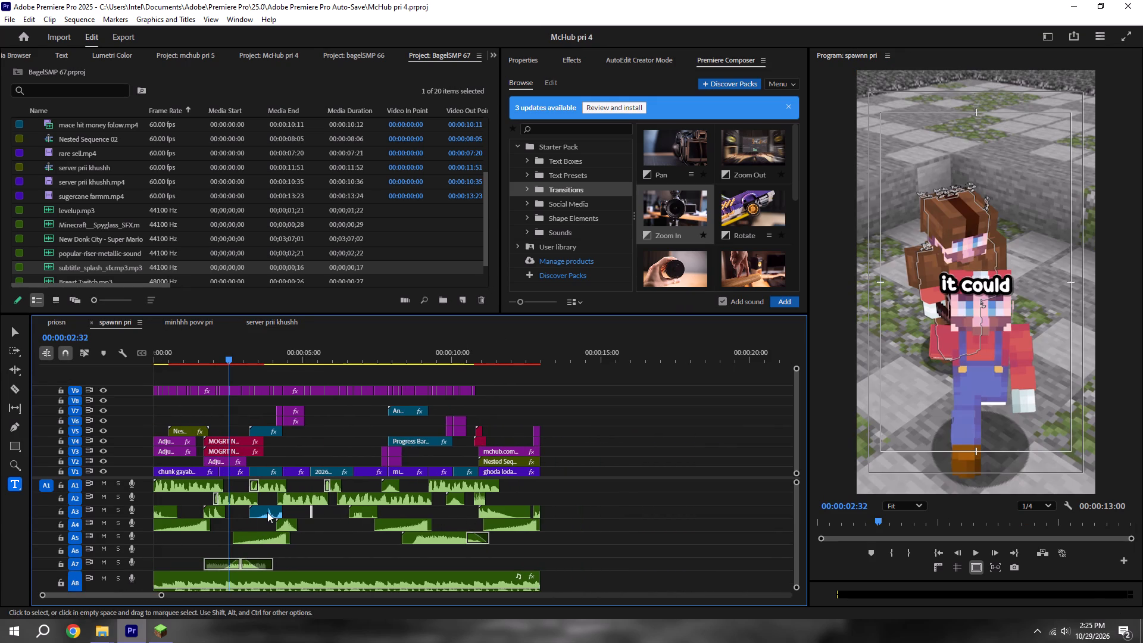
drag(230, 521, 217, 512)
drag(224, 523, 221, 516)
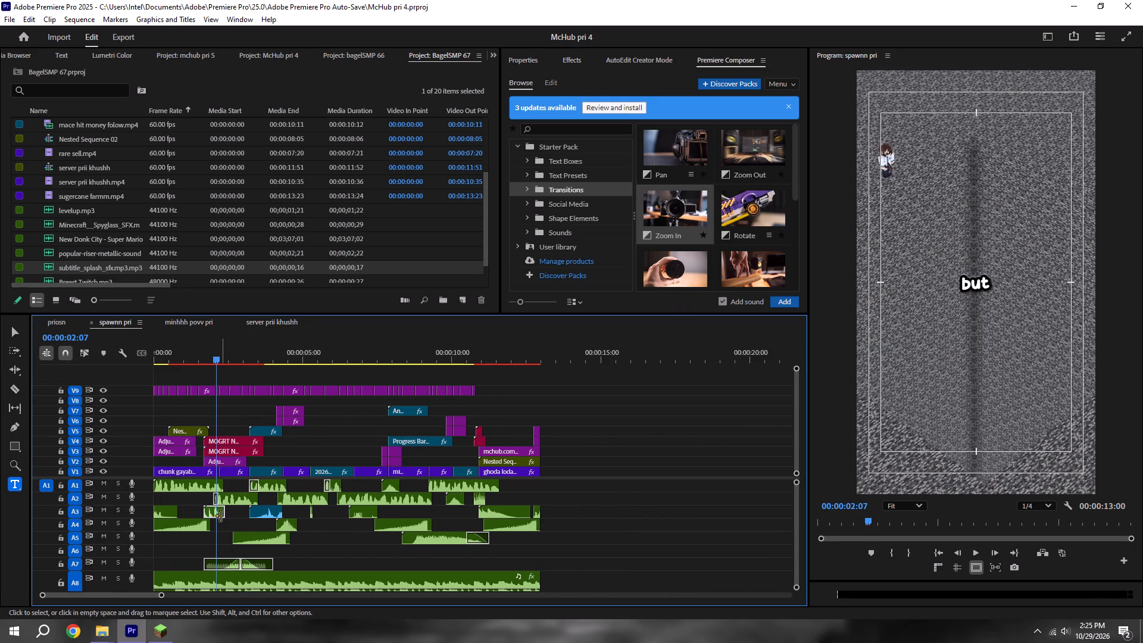
key(ctrl+c)
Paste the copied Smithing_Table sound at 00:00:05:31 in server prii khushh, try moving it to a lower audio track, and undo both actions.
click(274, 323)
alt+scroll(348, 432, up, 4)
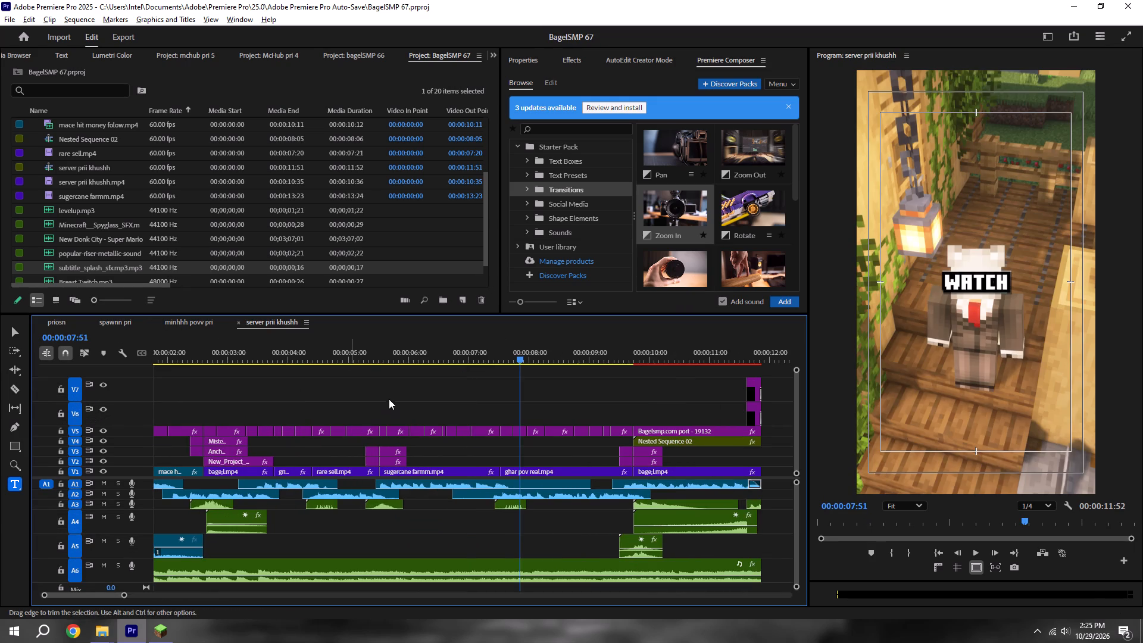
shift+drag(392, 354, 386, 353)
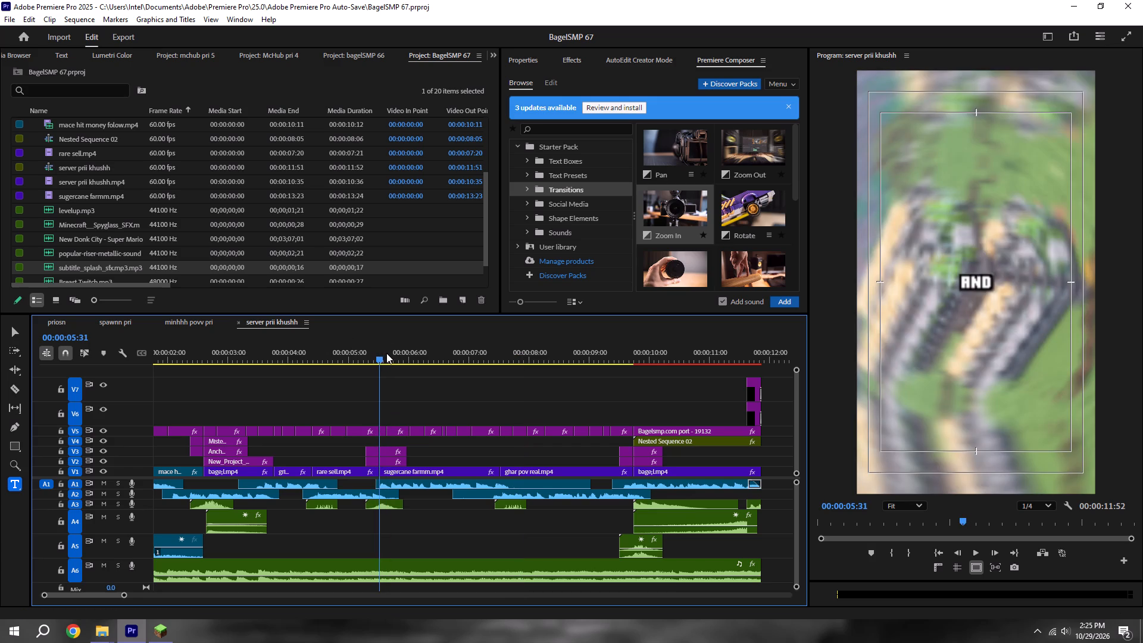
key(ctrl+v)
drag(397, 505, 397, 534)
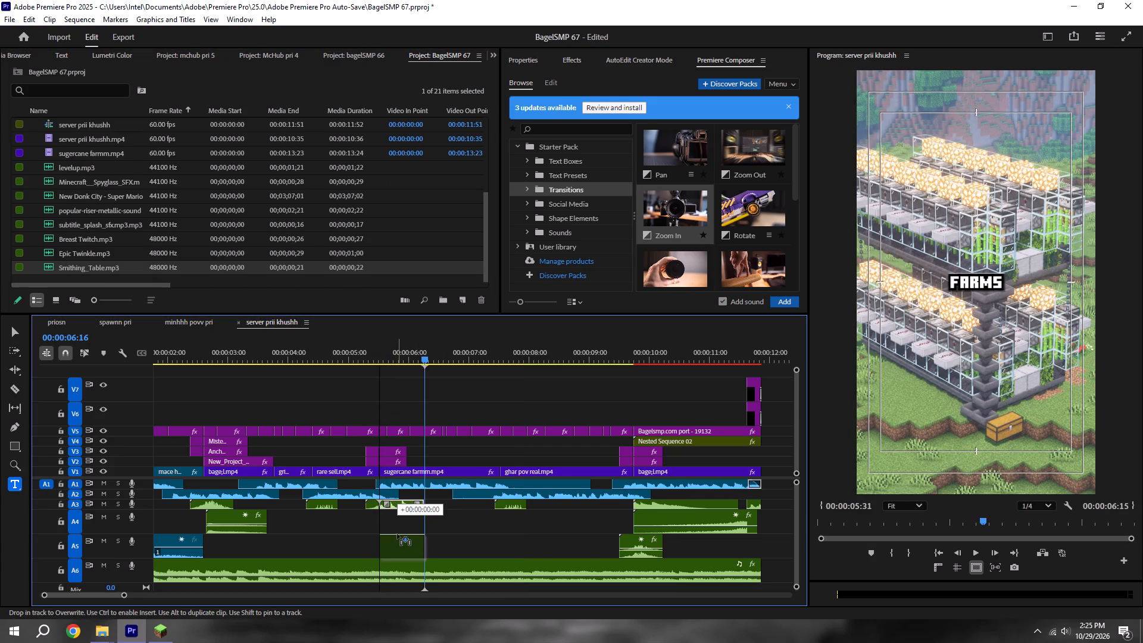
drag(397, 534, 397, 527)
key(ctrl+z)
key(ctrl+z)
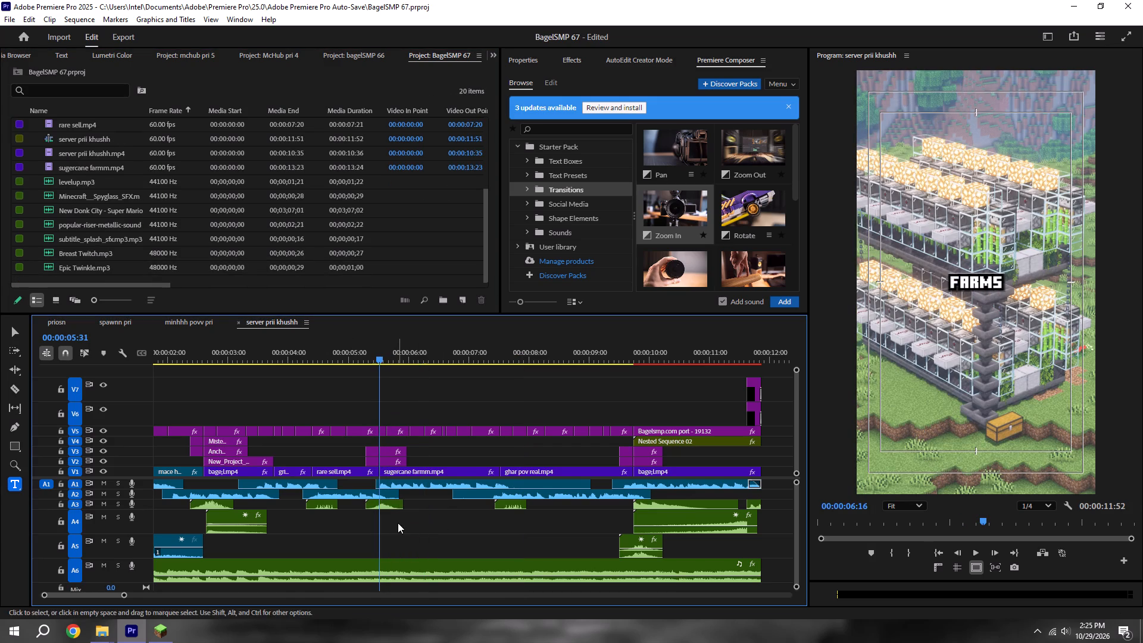
Paste the Smithing_Table sound after 6 seconds, move it to A4 near the start of sugercane farmm.mp4, play back the section and save.
ctrl+click(429, 364)
ctrl+click(430, 355)
key(ctrl+v)
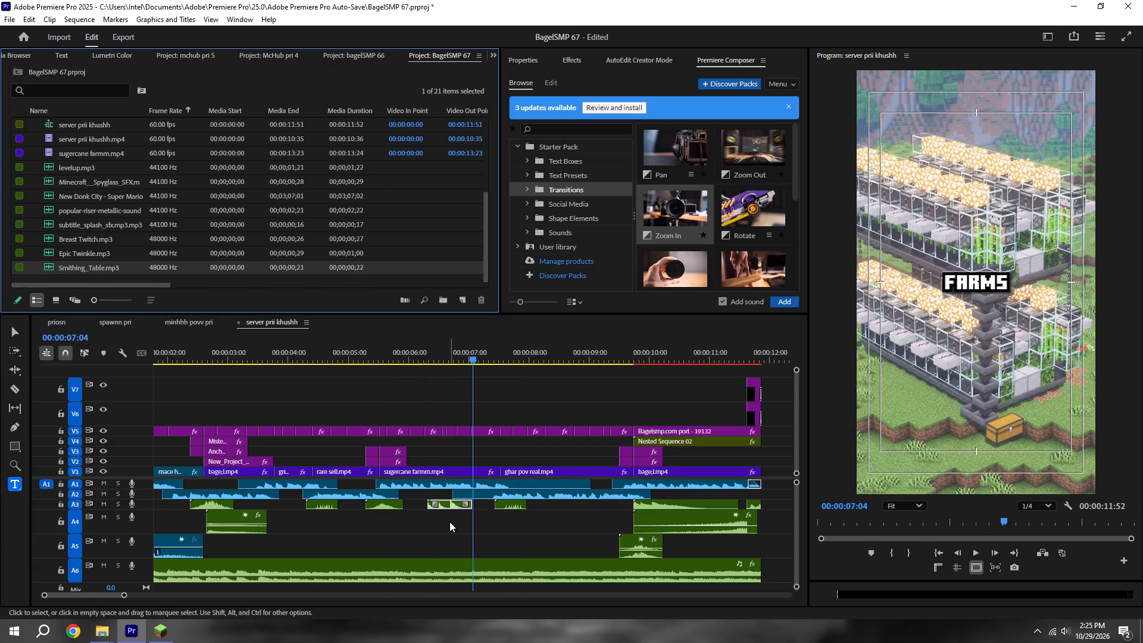
drag(445, 507, 400, 522)
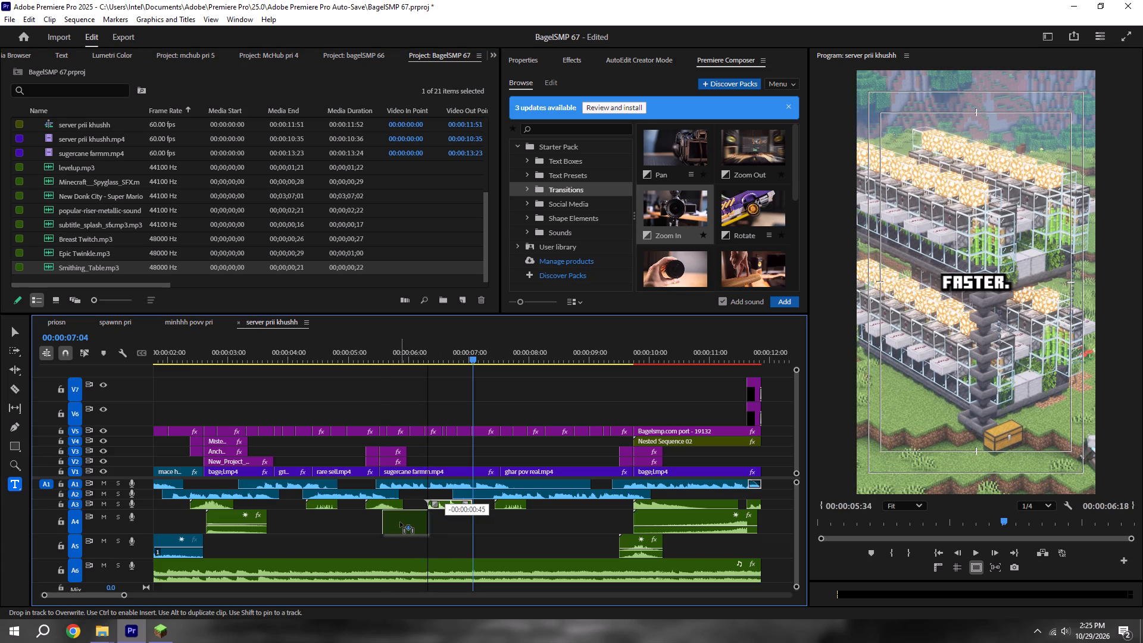
drag(400, 522, 403, 522)
shift+click(372, 352)
key(space)
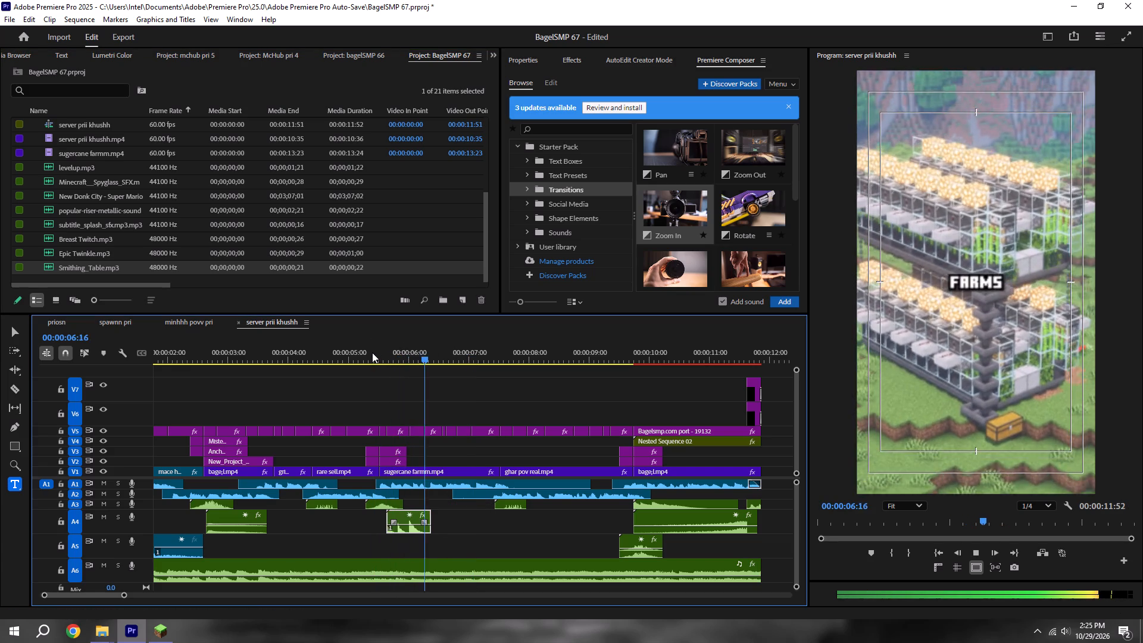
key(ctrl+s)
alt+scroll(392, 472, down, 5)
key(ctrl+s)
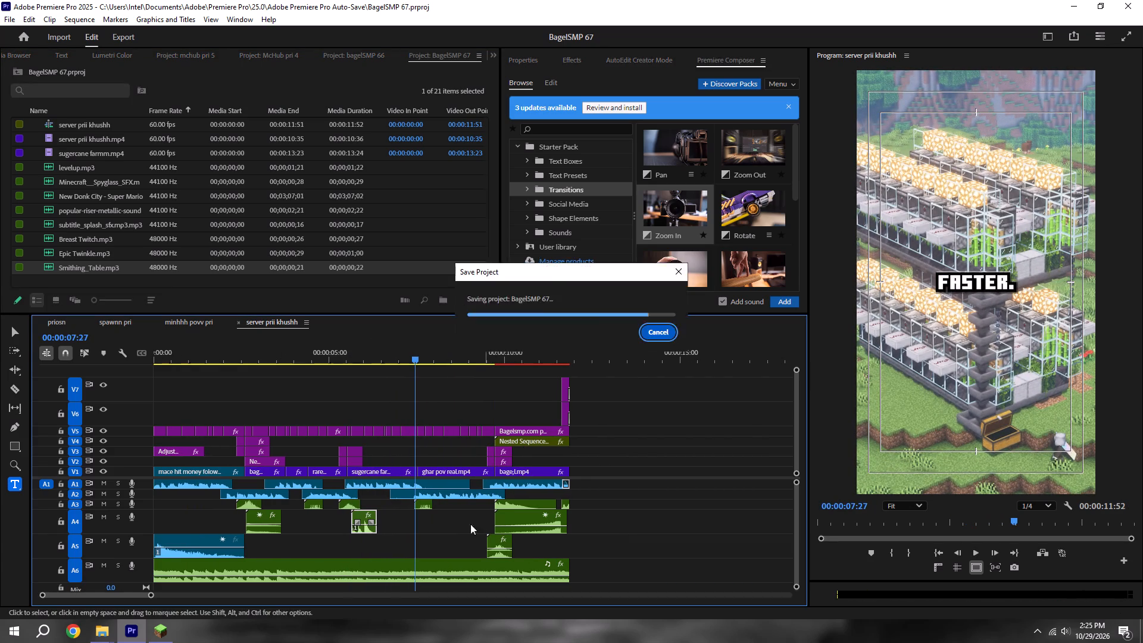
click(946, 553)
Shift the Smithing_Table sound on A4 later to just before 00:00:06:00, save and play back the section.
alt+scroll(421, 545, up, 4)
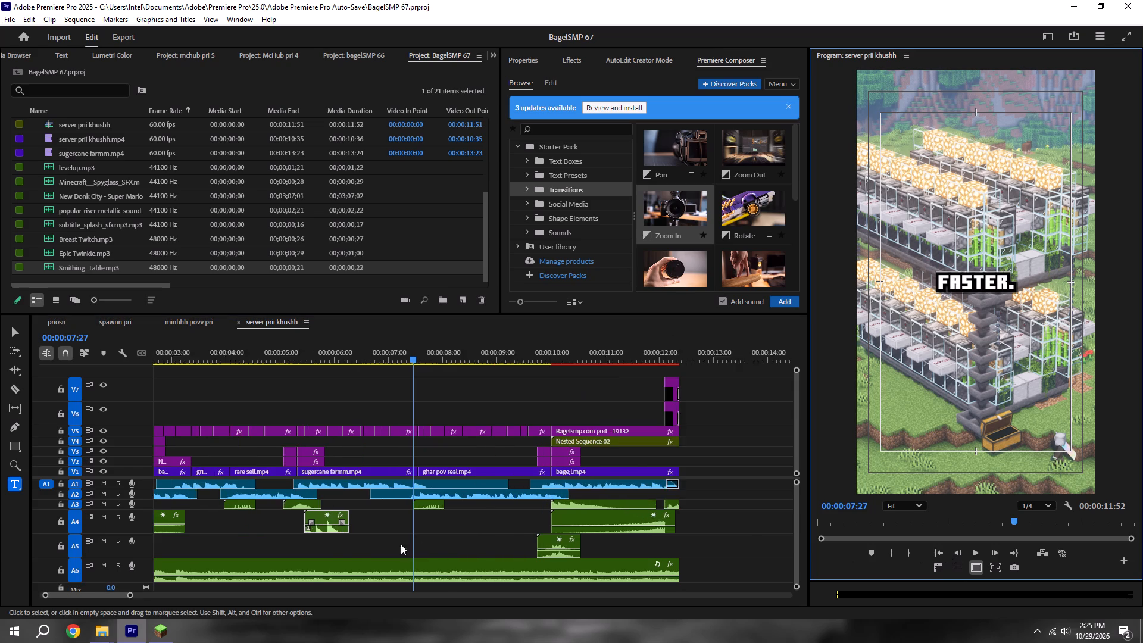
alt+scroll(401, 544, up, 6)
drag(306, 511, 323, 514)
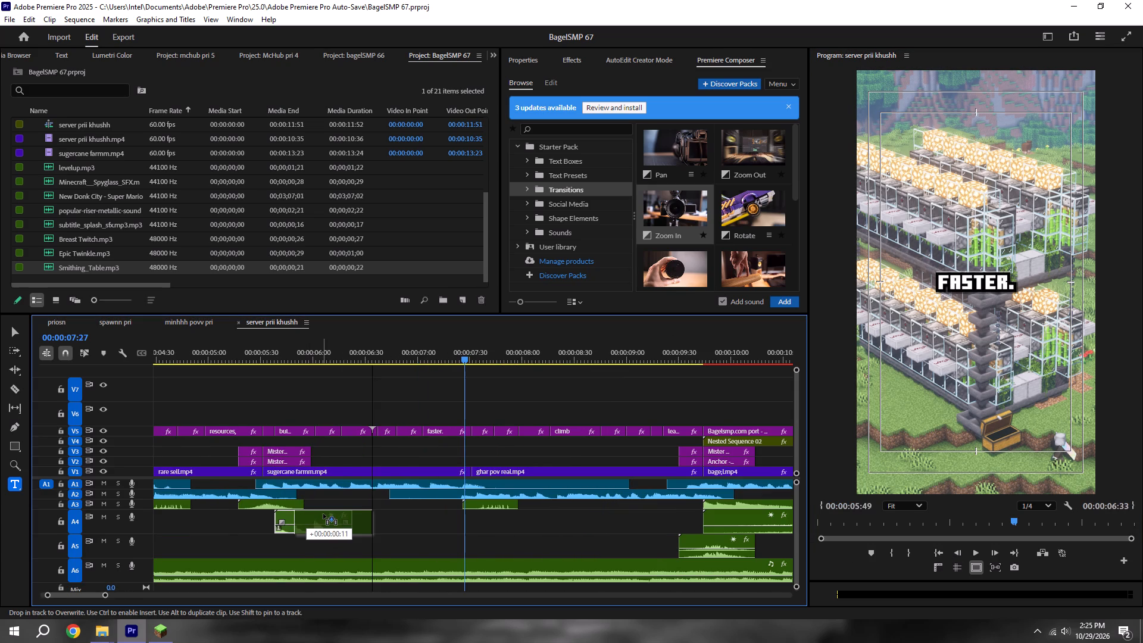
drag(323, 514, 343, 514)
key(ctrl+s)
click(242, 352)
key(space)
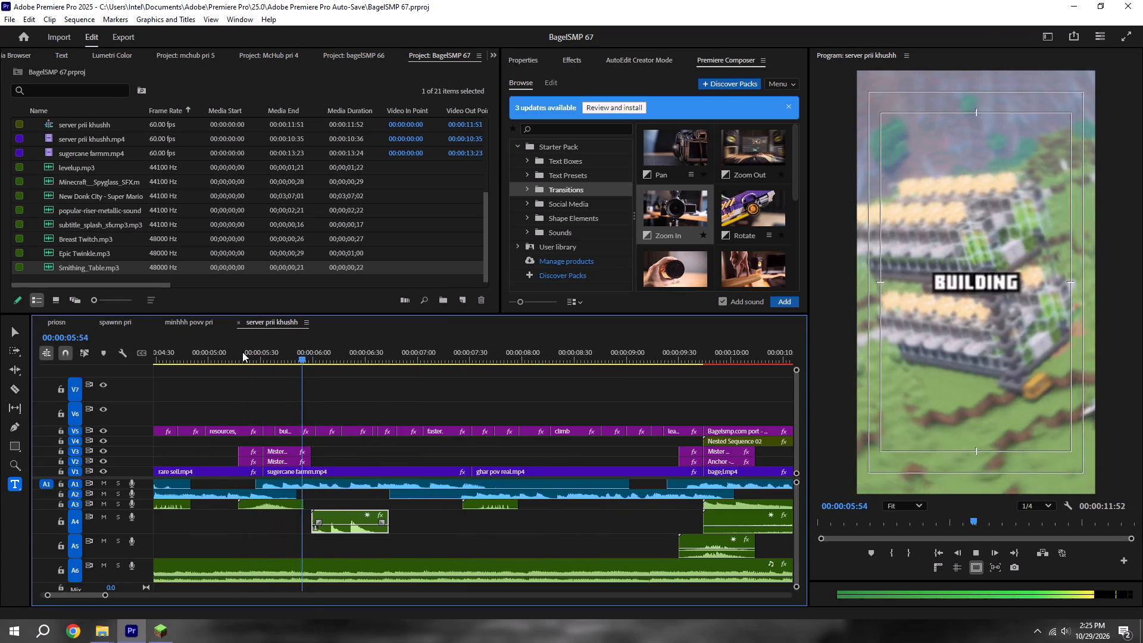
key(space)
Move the Smithing_Table sound on A4 earlier to start at 00:00:05:38 with the "building" caption, play it back and save the project.
alt+scroll(378, 432, up, 9)
shift+click(221, 352)
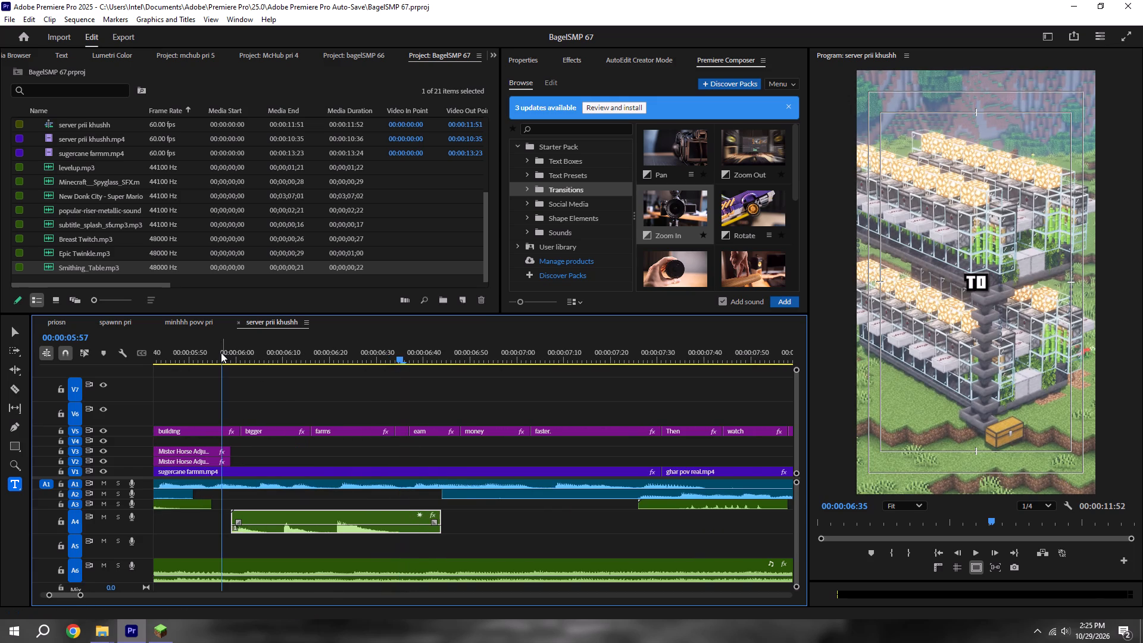
scroll(227, 358, up, 5)
shift+click(217, 358)
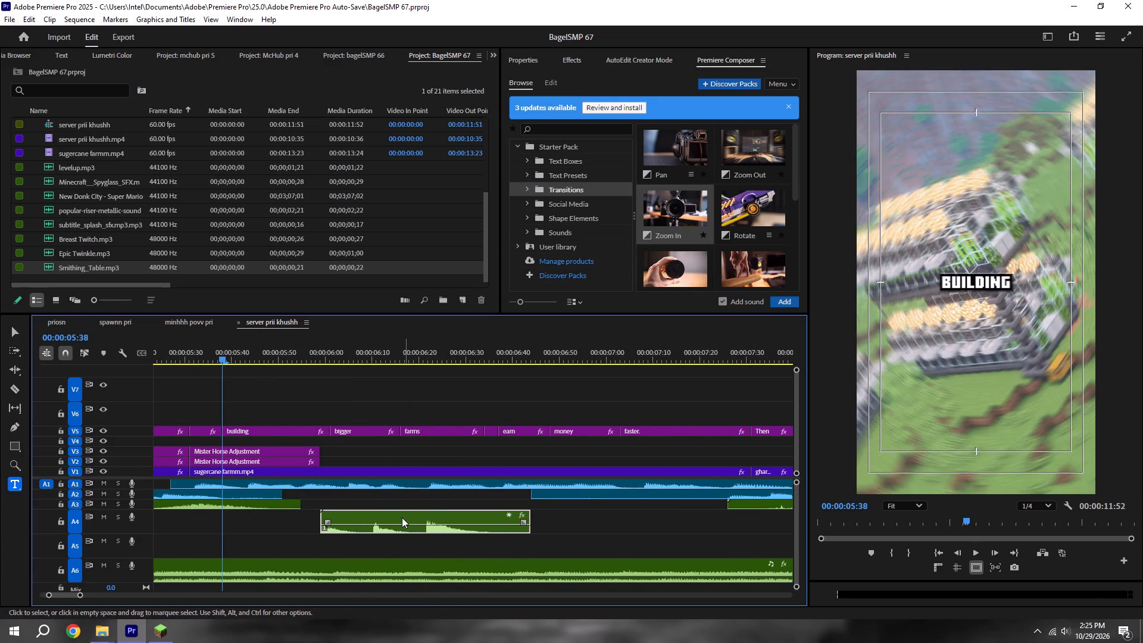
drag(398, 512, 299, 520)
key(space)
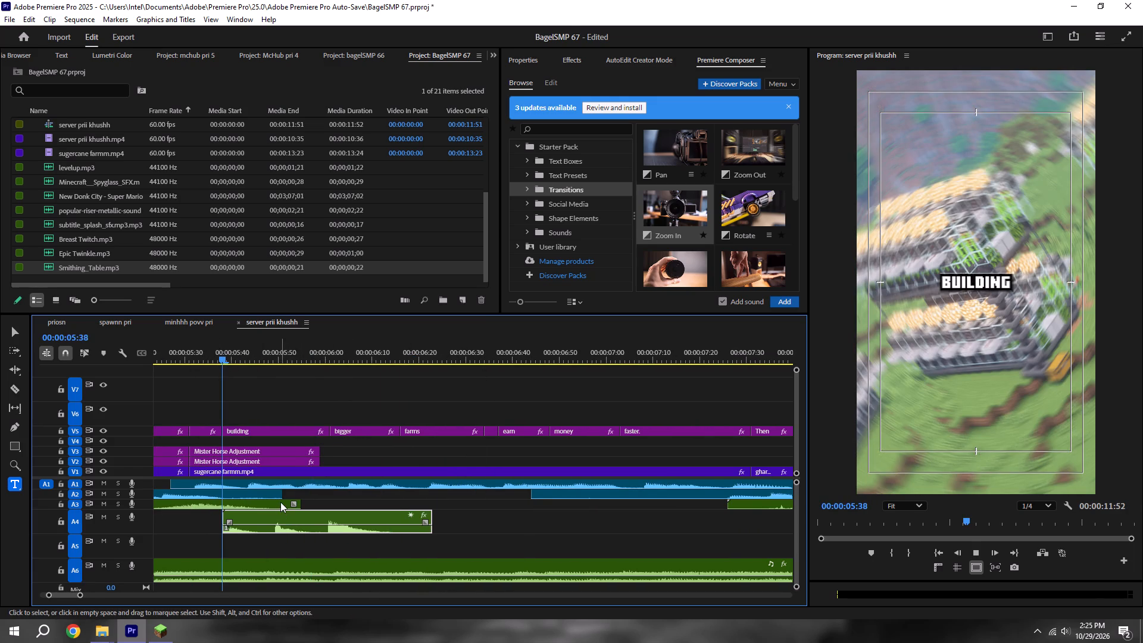
alt+scroll(280, 502, down, 5)
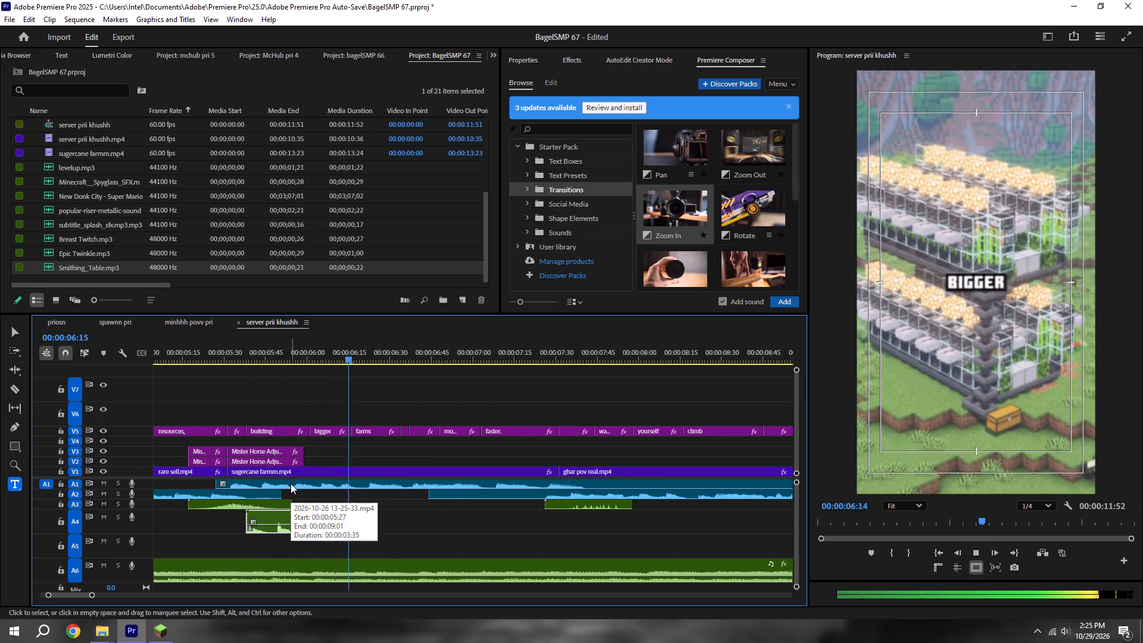
key(ctrl+s)
scroll(380, 495, down, 6)
key(ctrl+s)
alt+scroll(490, 535, down, 6)
key(ctrl+s)
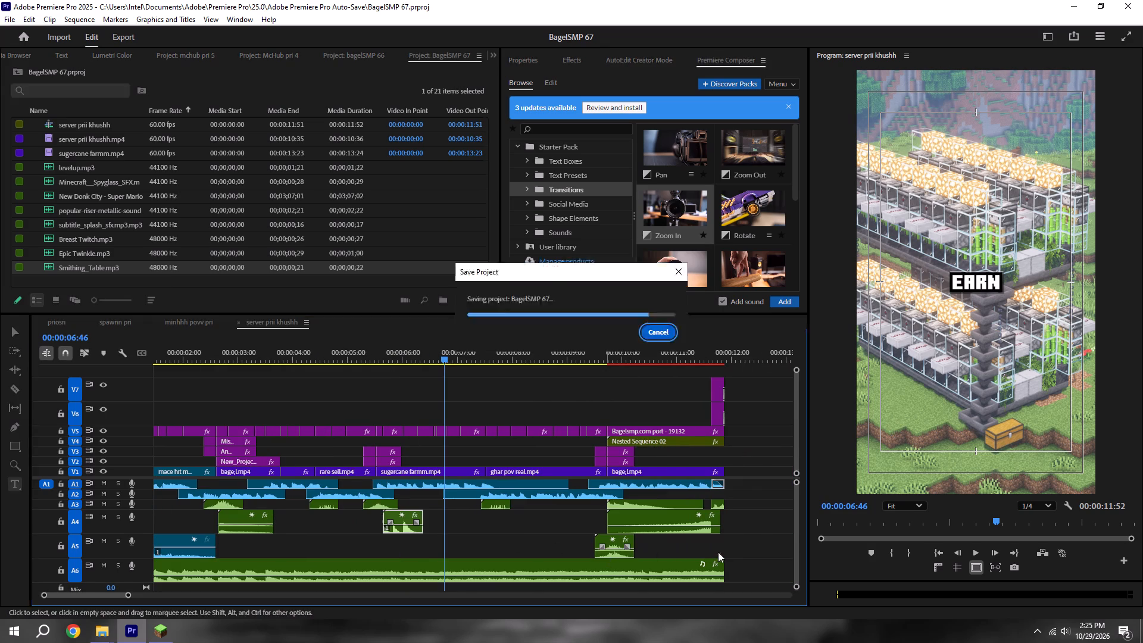
Play server prii khushh from the start to review the added sound effects.
click(942, 557)
key(space)
alt+scroll(536, 505, down, 5)
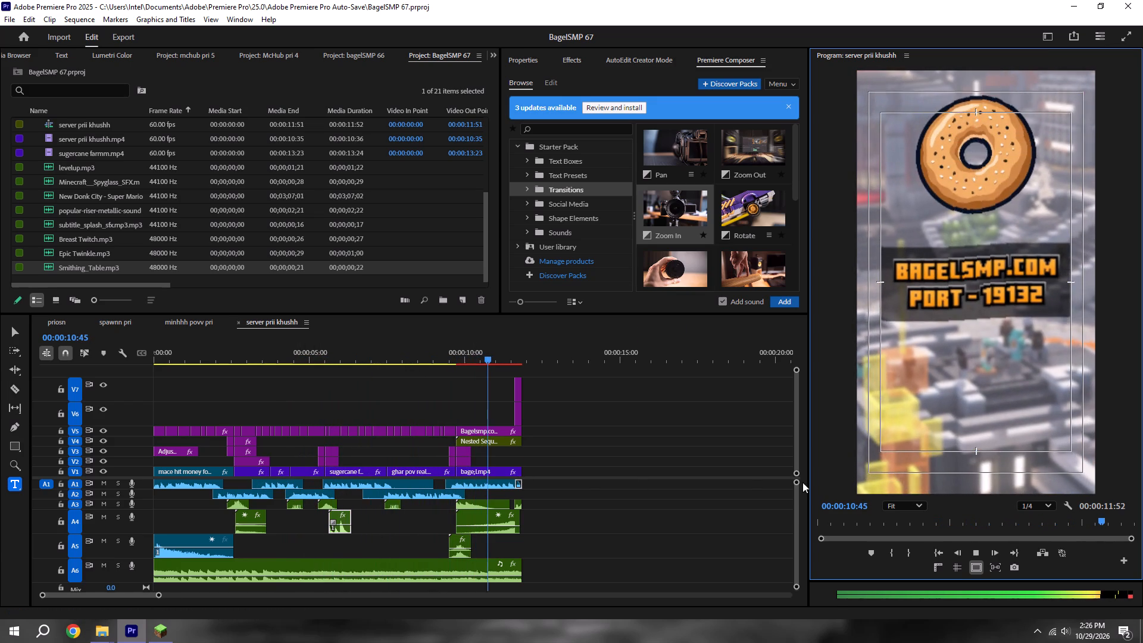
Save the project and play back server prii khushh to check the added sound effects.
key(ctrl+s)
click(938, 553)
key(space)
alt+scroll(432, 500, up, 11)
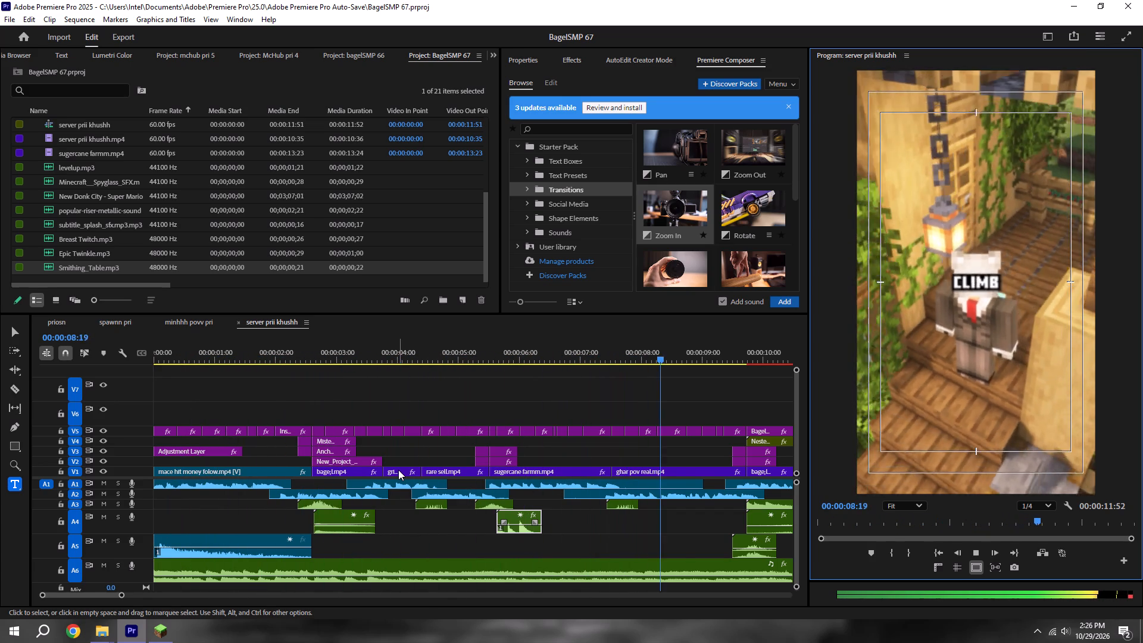
key(space)
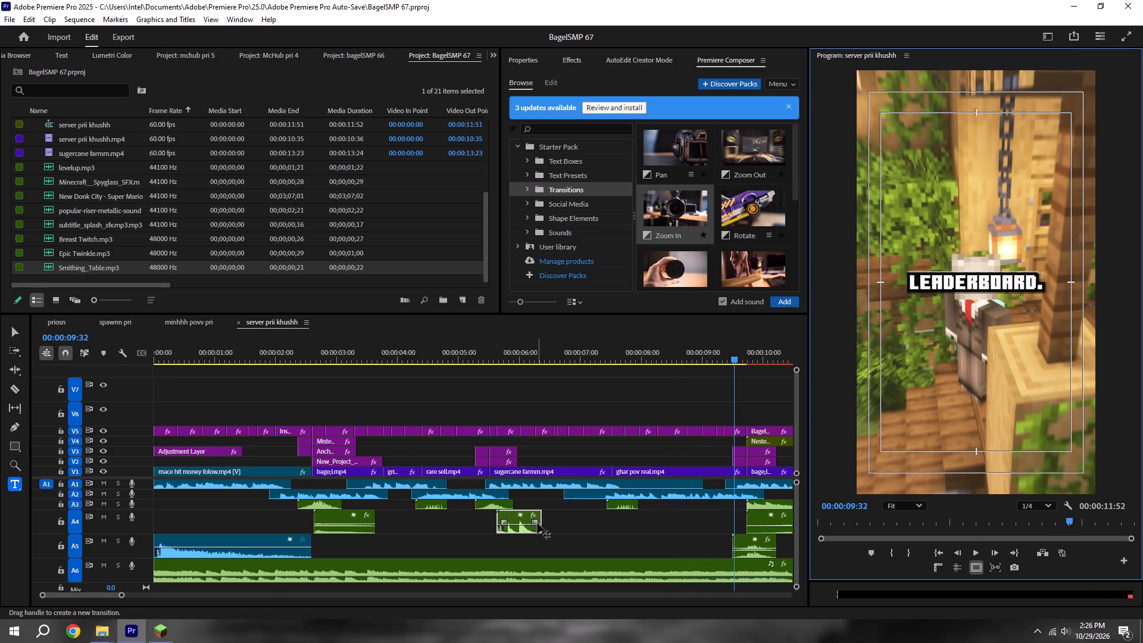
Add a fade-out over roughly the last two-thirds of the Smithing_Table clip on A4, save and play back the section.
drag(537, 523, 510, 520)
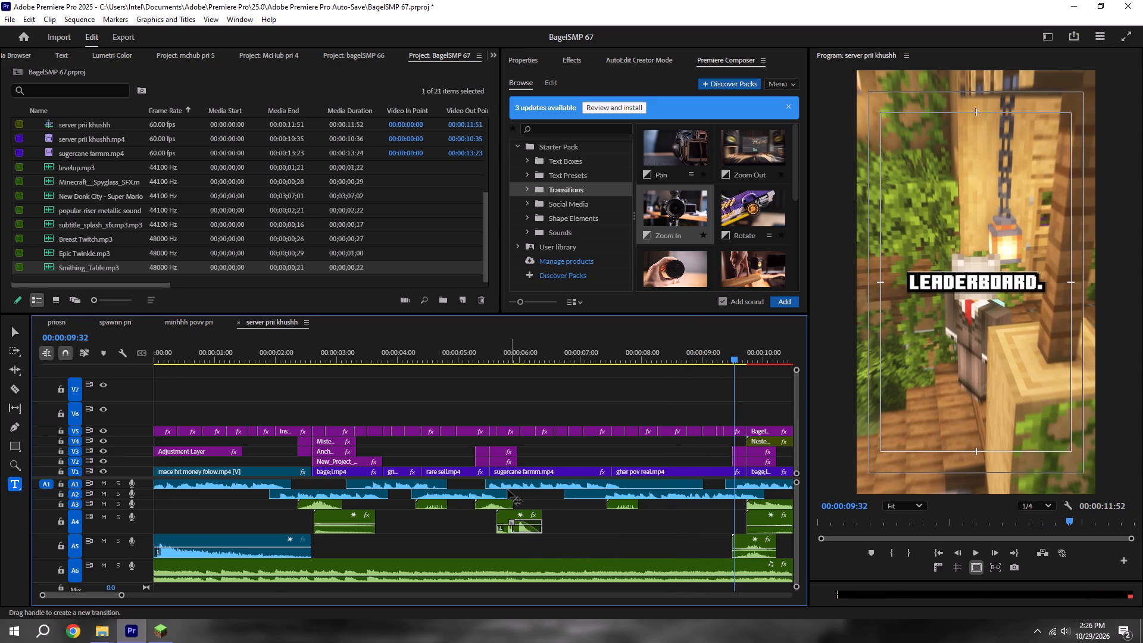
key(ctrl+s)
click(467, 364)
click(464, 356)
key(space)
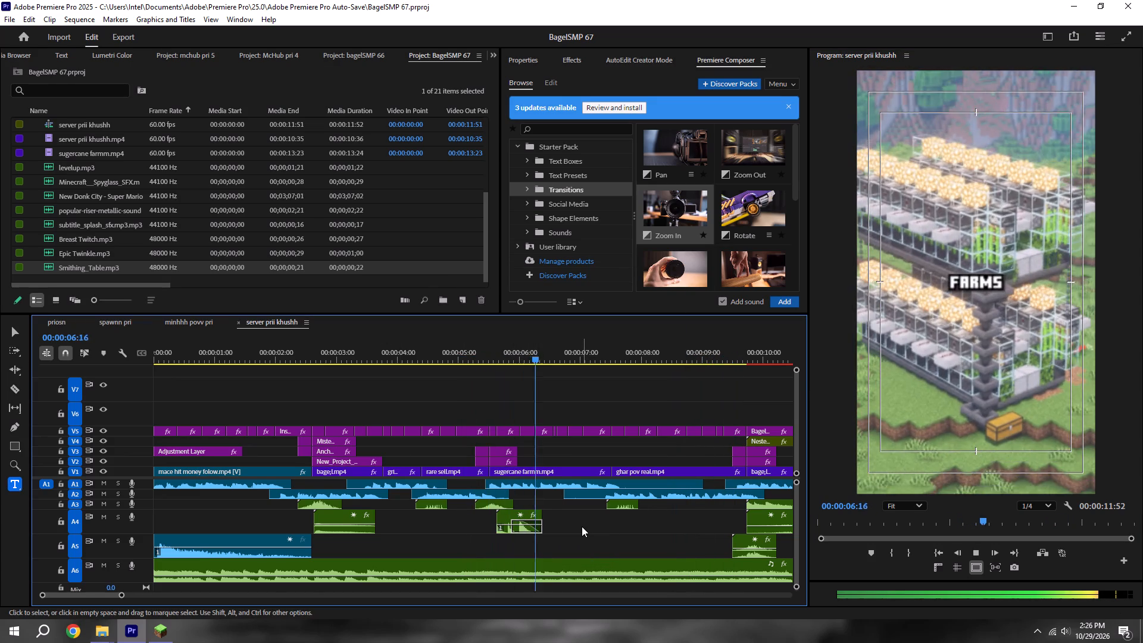
key(space)
Set the volume of the Smithing_Table clip on A4 to -8 dB, play back the section and save the project.
click(503, 519)
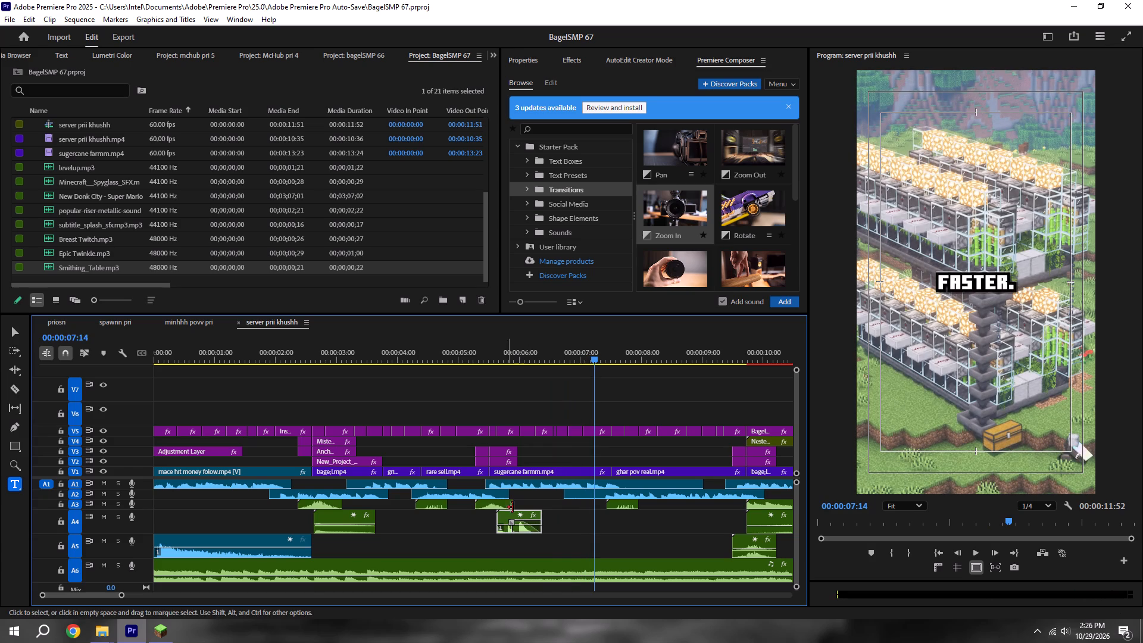
click(516, 60)
click(737, 129)
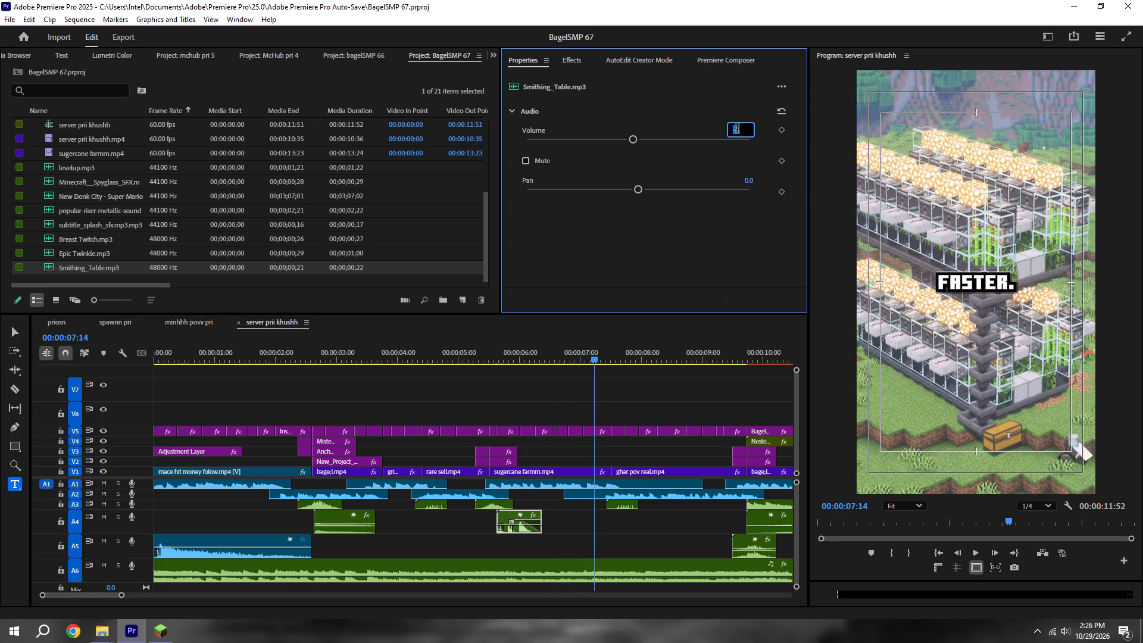
key(BackSpace)
text(-8)
key(Return)
key(ctrl+s)
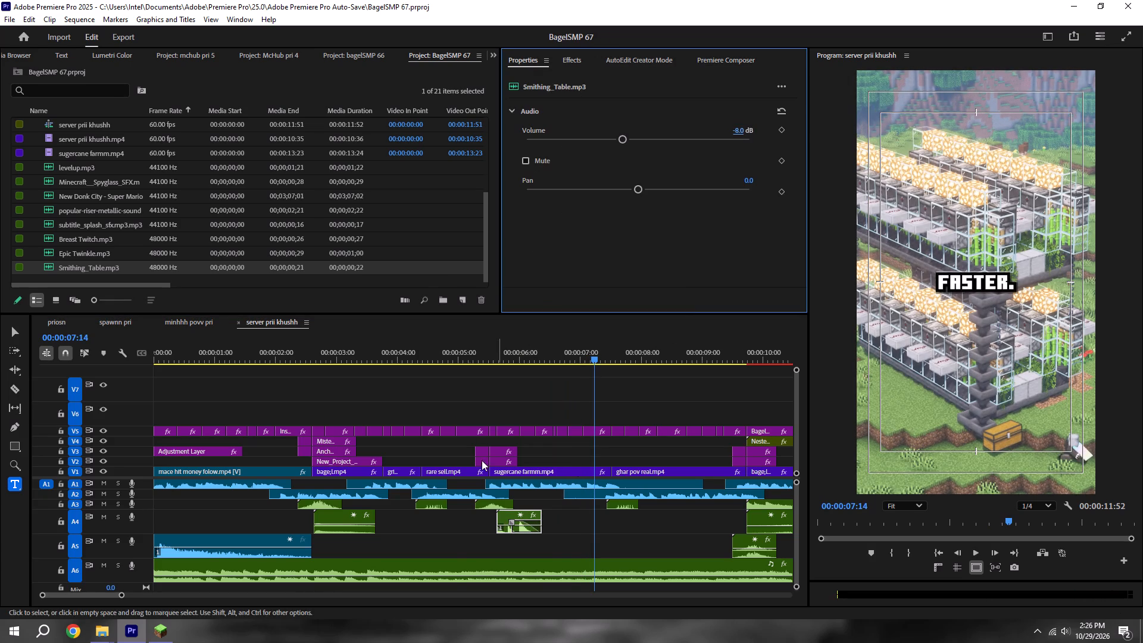
click(457, 358)
key(space)
alt+scroll(513, 472, up, 6)
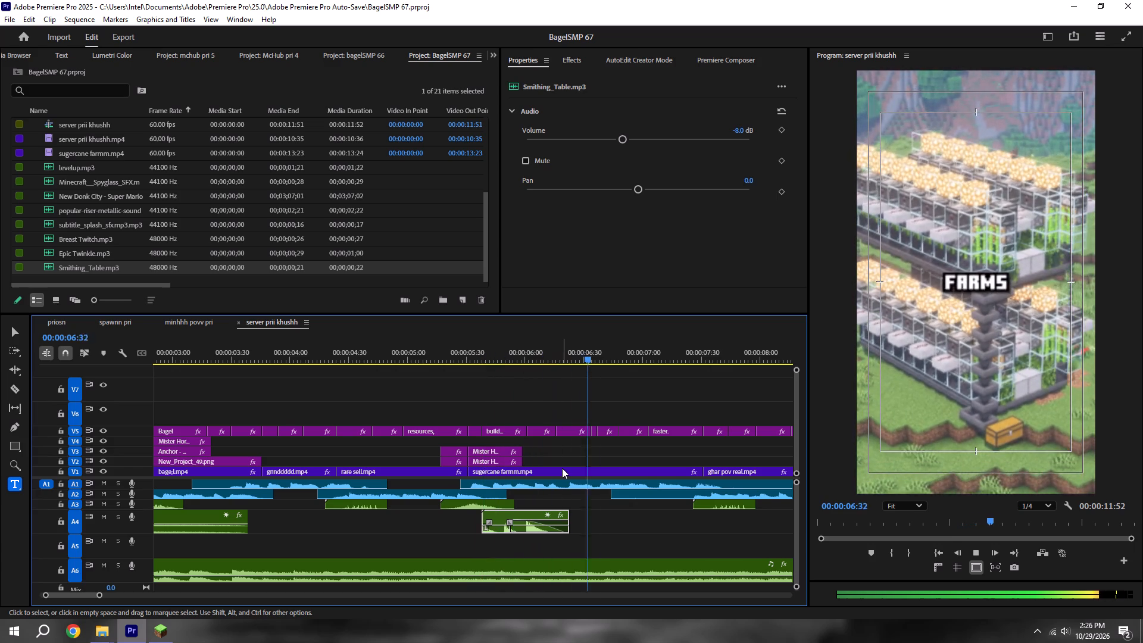
key(space)
key(space)
alt+scroll(597, 486, down, 5)
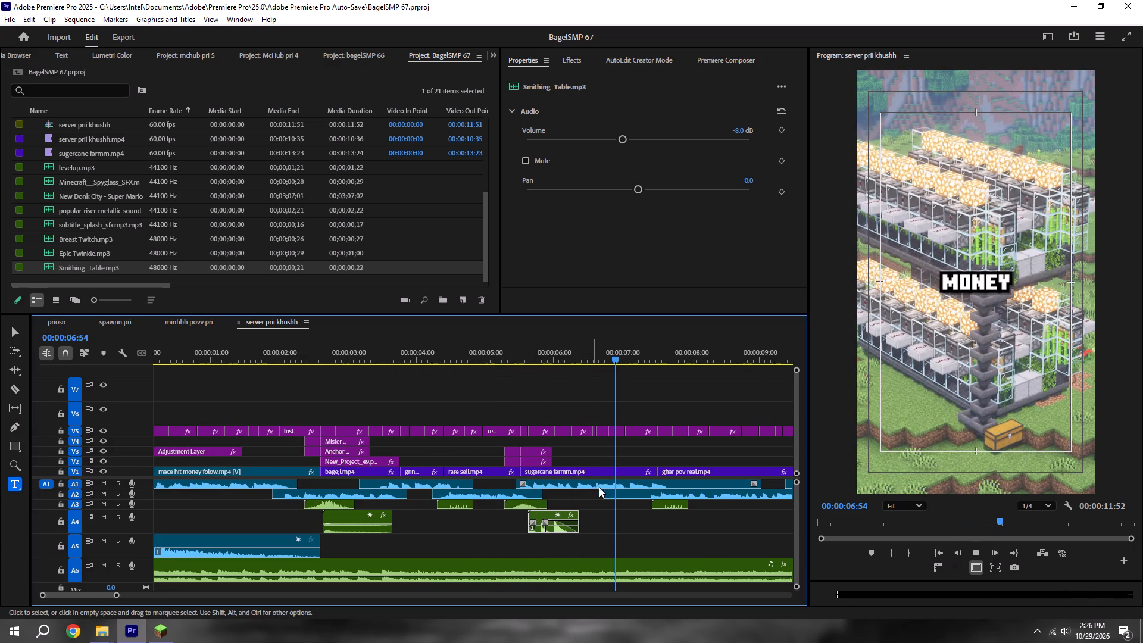
key(ctrl+s)
alt+scroll(606, 489, down, 6)
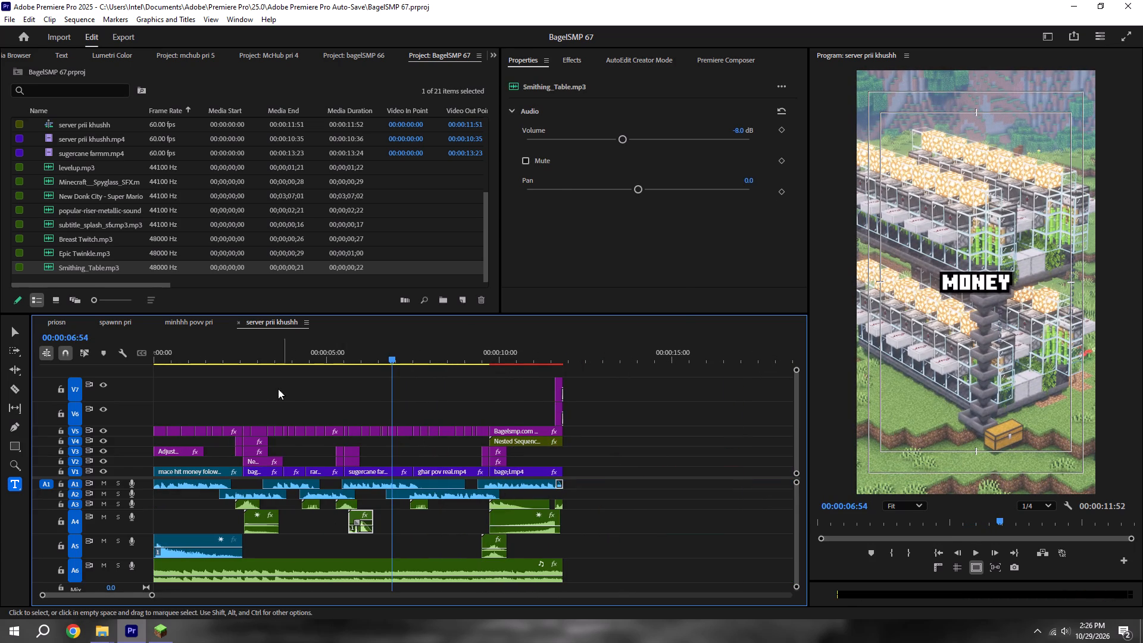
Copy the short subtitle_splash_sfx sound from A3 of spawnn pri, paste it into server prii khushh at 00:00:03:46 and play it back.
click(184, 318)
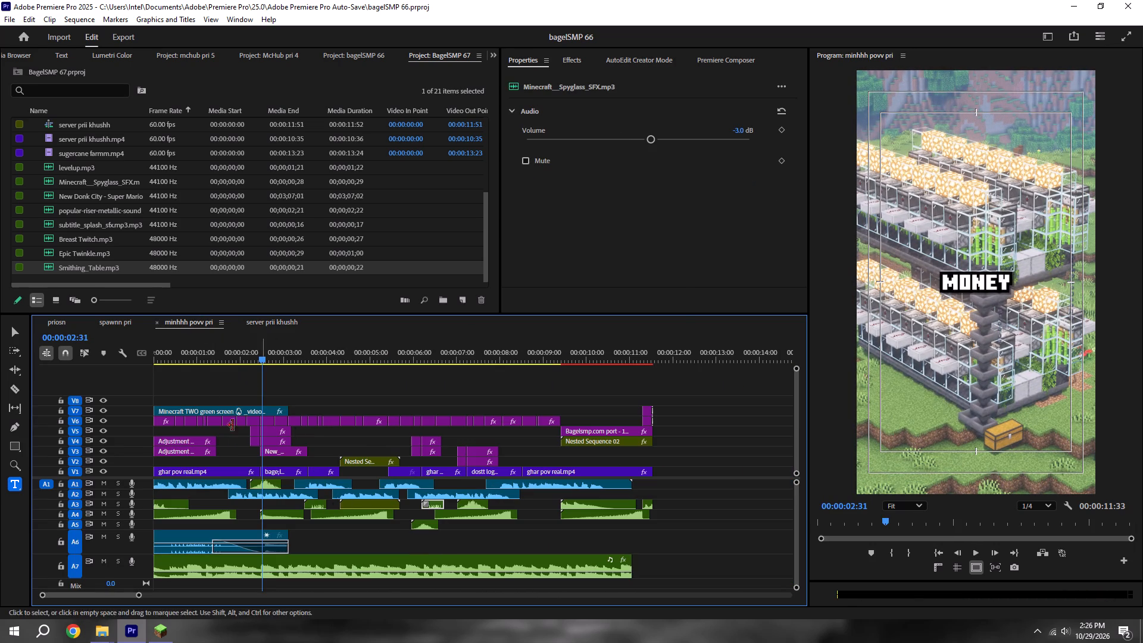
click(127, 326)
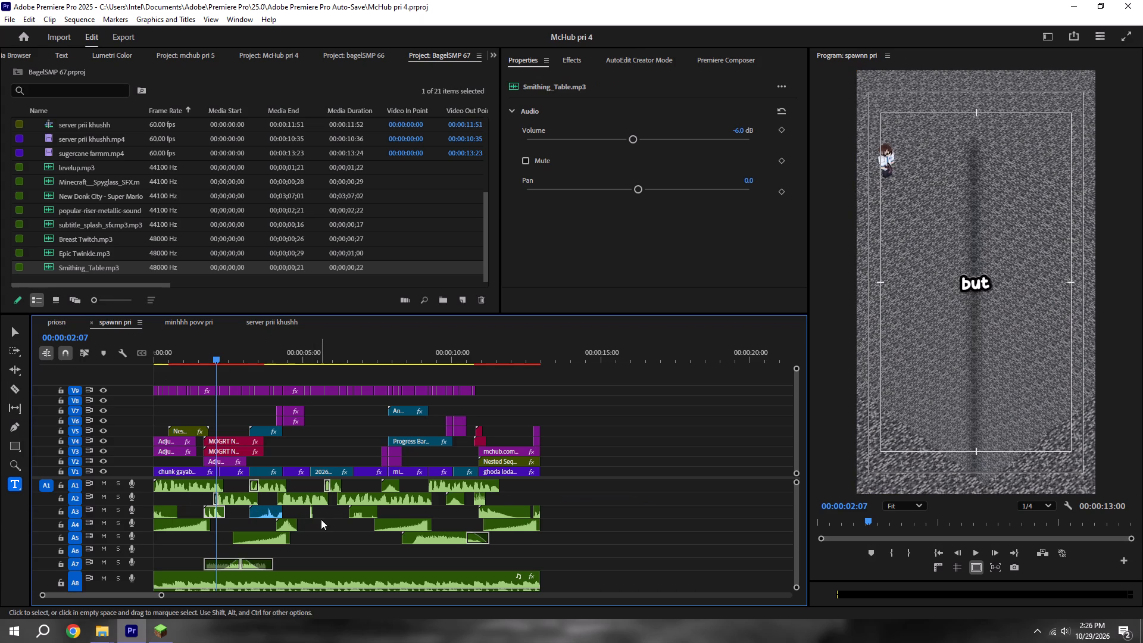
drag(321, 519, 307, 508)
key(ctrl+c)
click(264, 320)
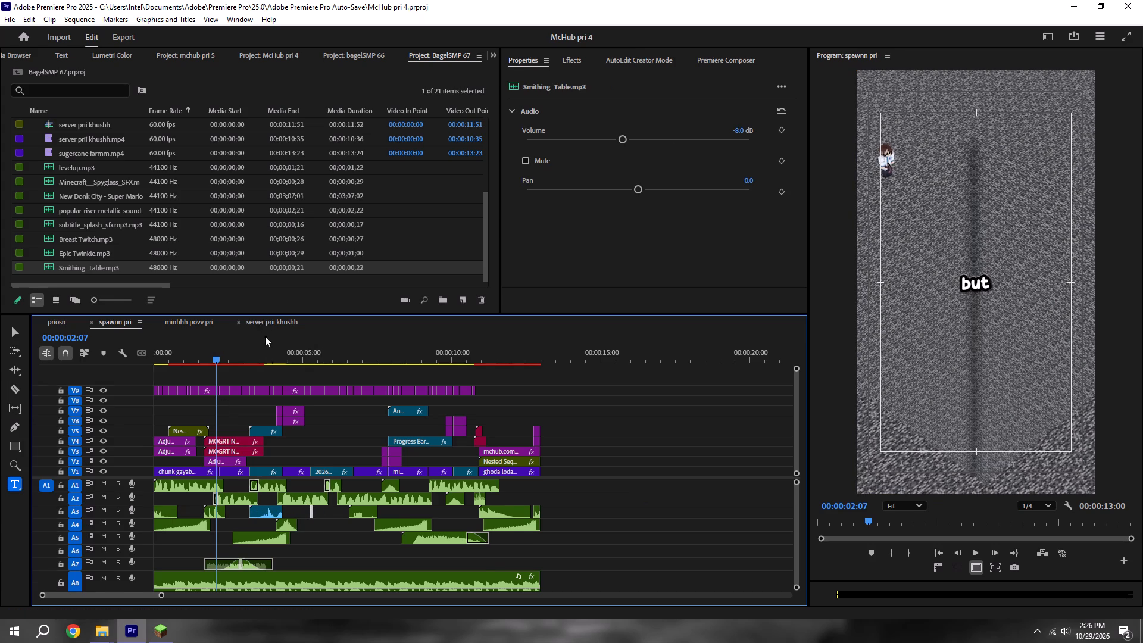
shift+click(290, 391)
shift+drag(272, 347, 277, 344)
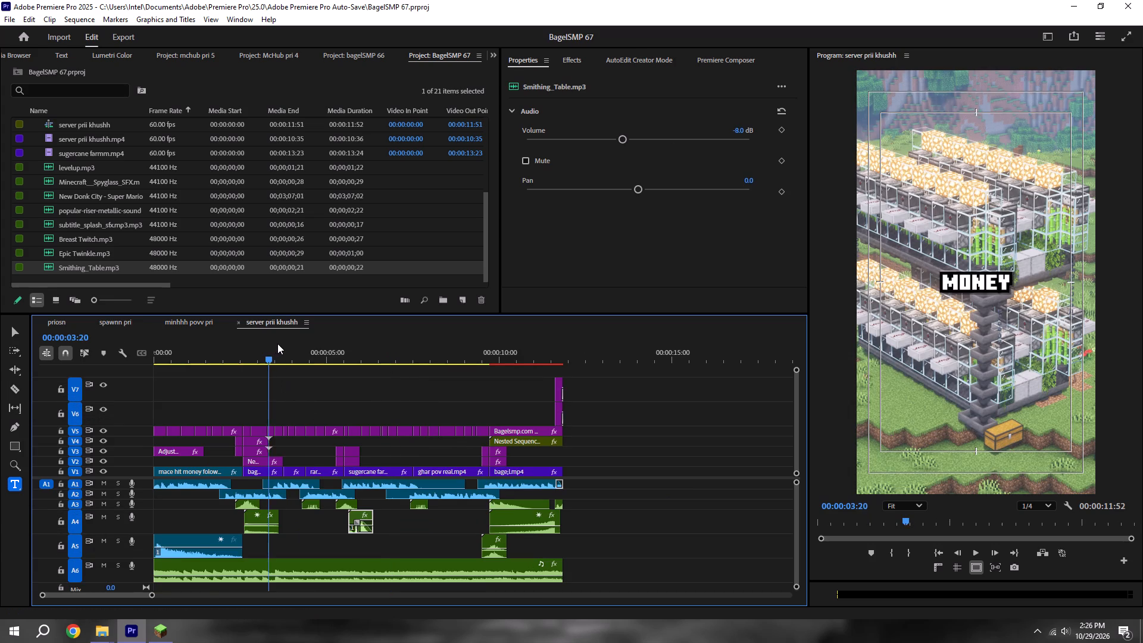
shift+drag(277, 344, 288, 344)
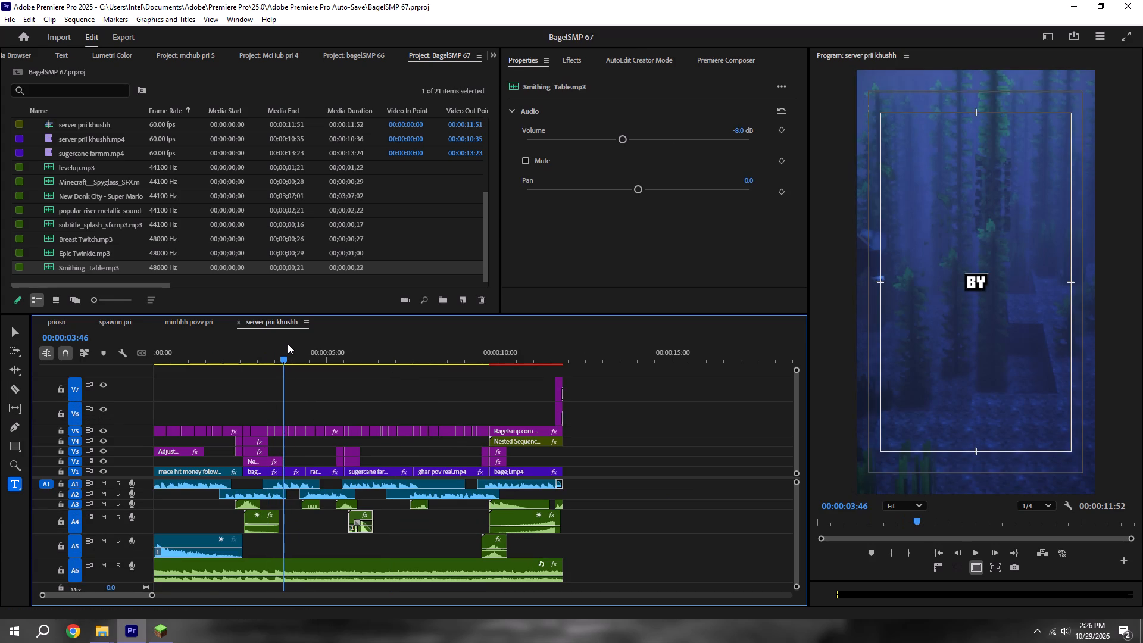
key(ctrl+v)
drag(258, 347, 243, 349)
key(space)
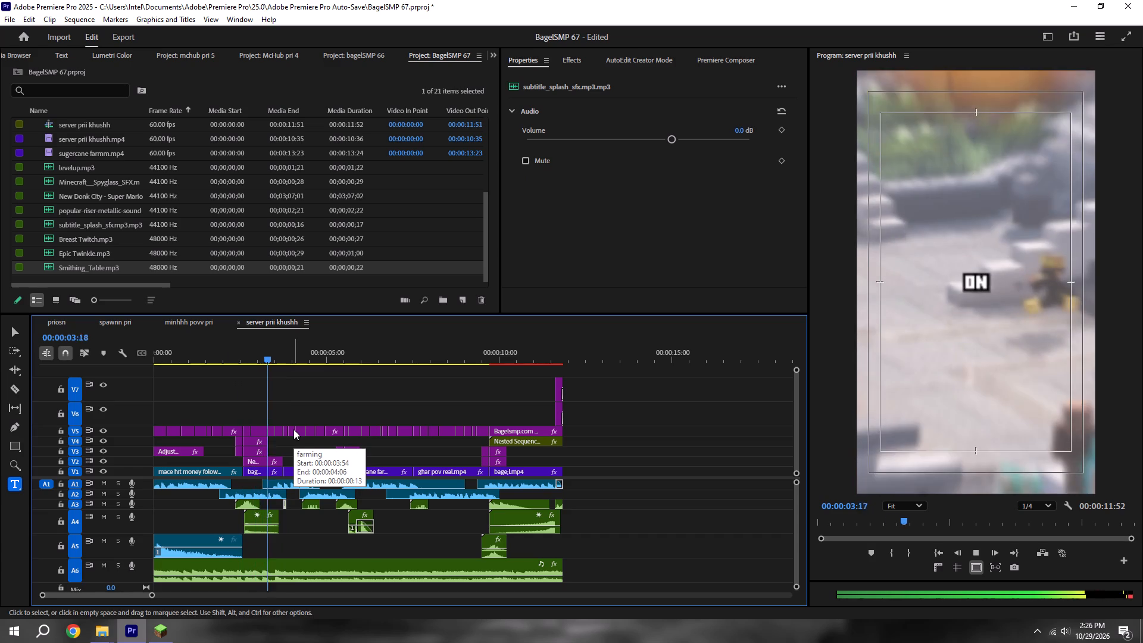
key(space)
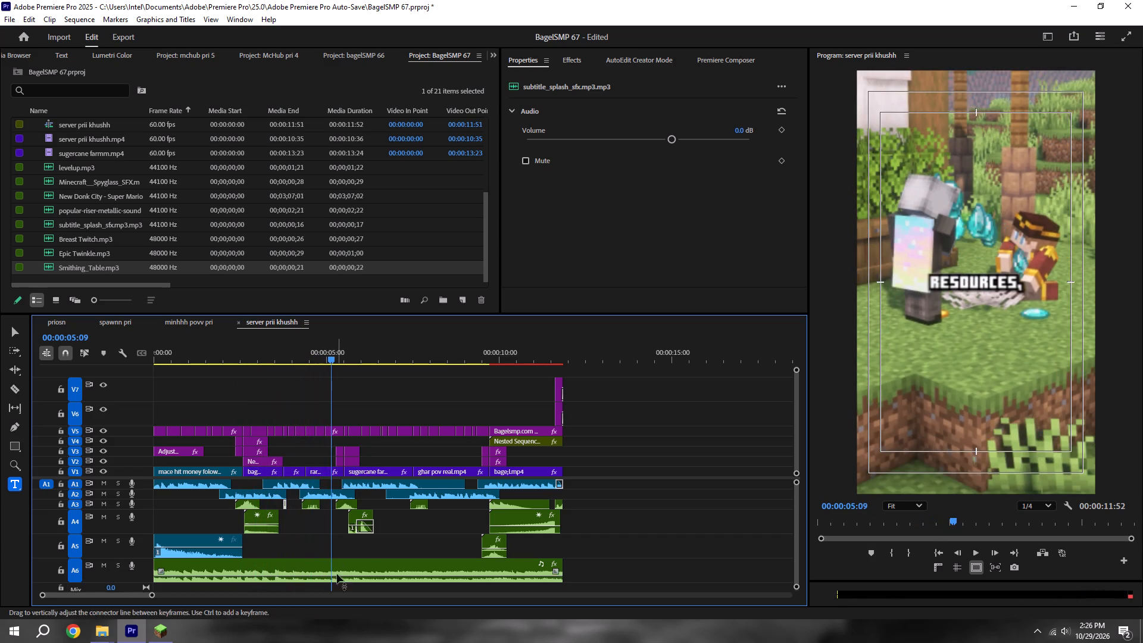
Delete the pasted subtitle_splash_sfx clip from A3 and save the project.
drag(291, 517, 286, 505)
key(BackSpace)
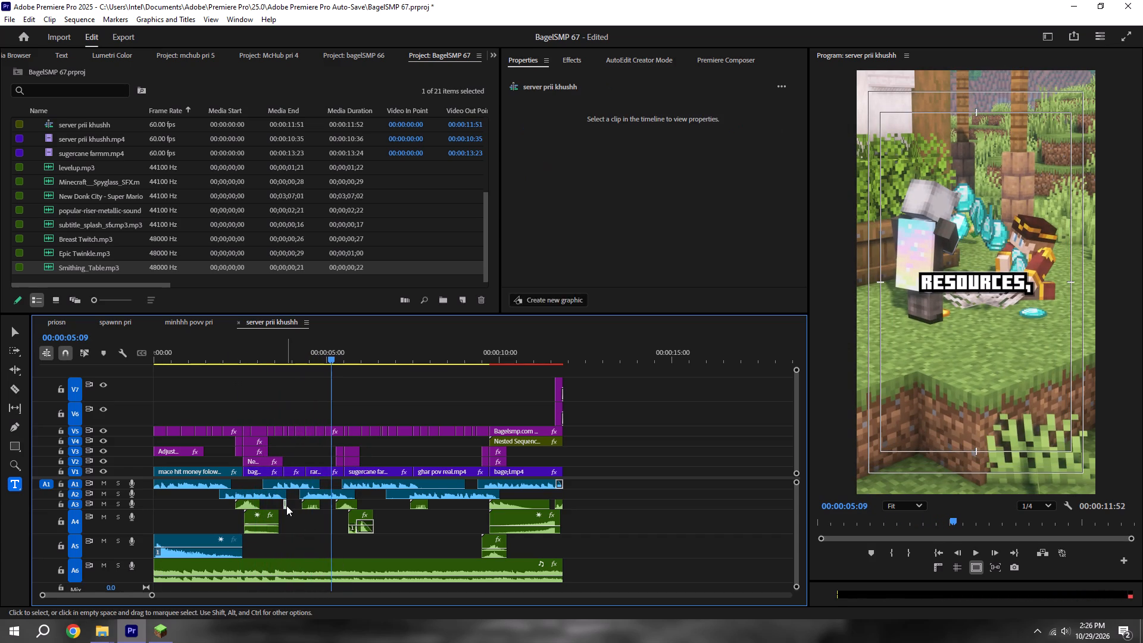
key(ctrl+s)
Play server prii khushh through several times to review the sound and captions, and save the project.
shift+click(276, 352)
key(space)
scroll(288, 352, down, 4)
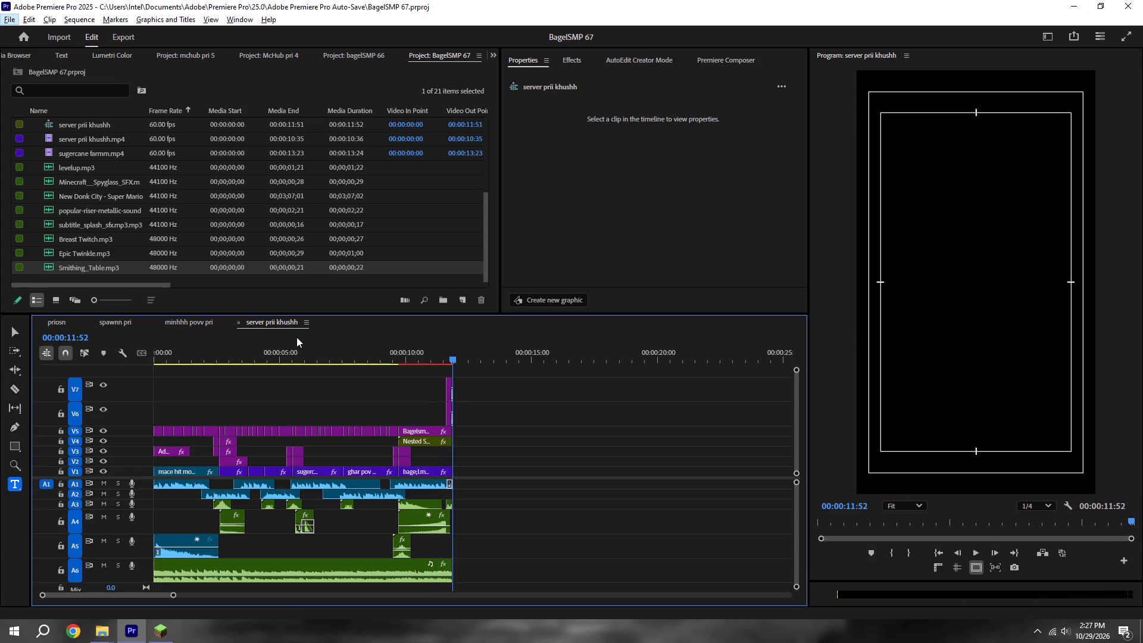
key(space)
drag(616, 448, 606, 452)
key(space)
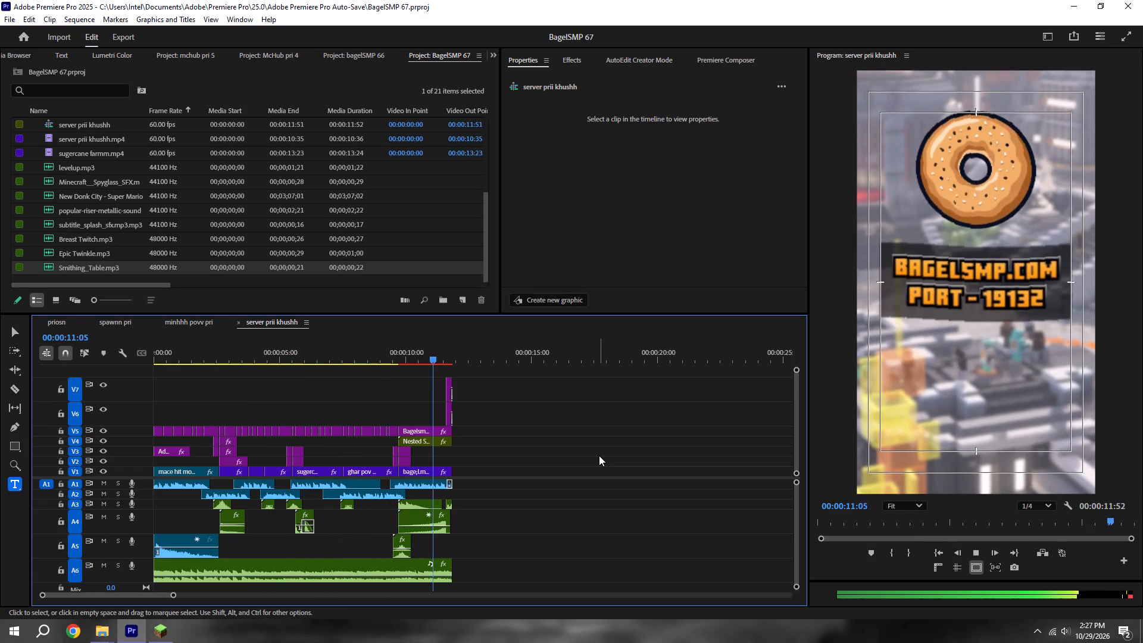
key(space)
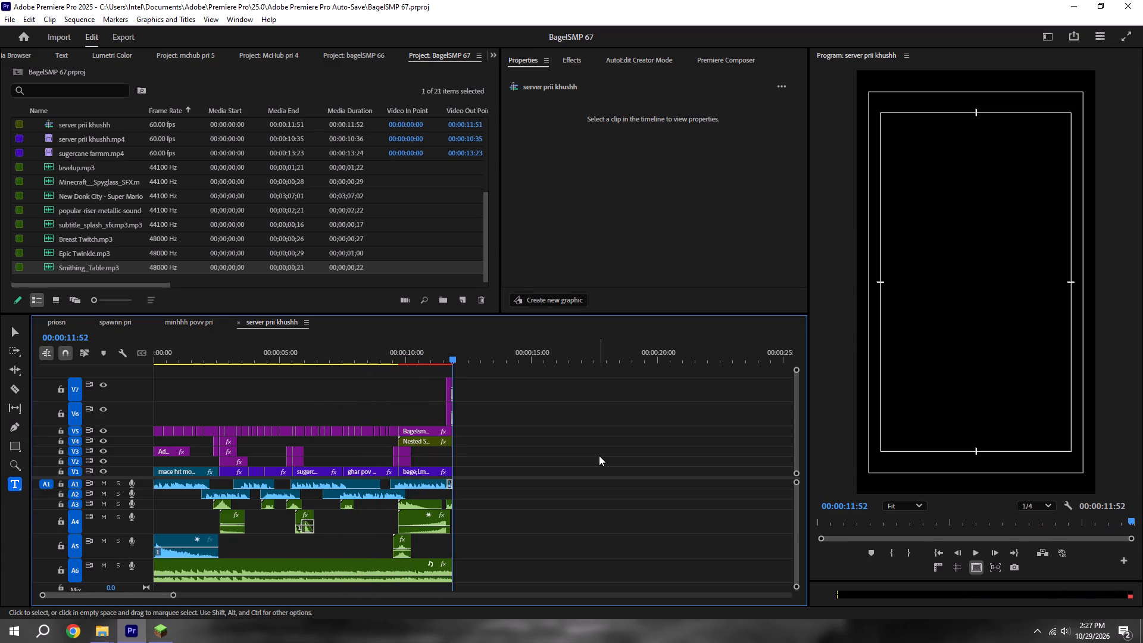
key(space)
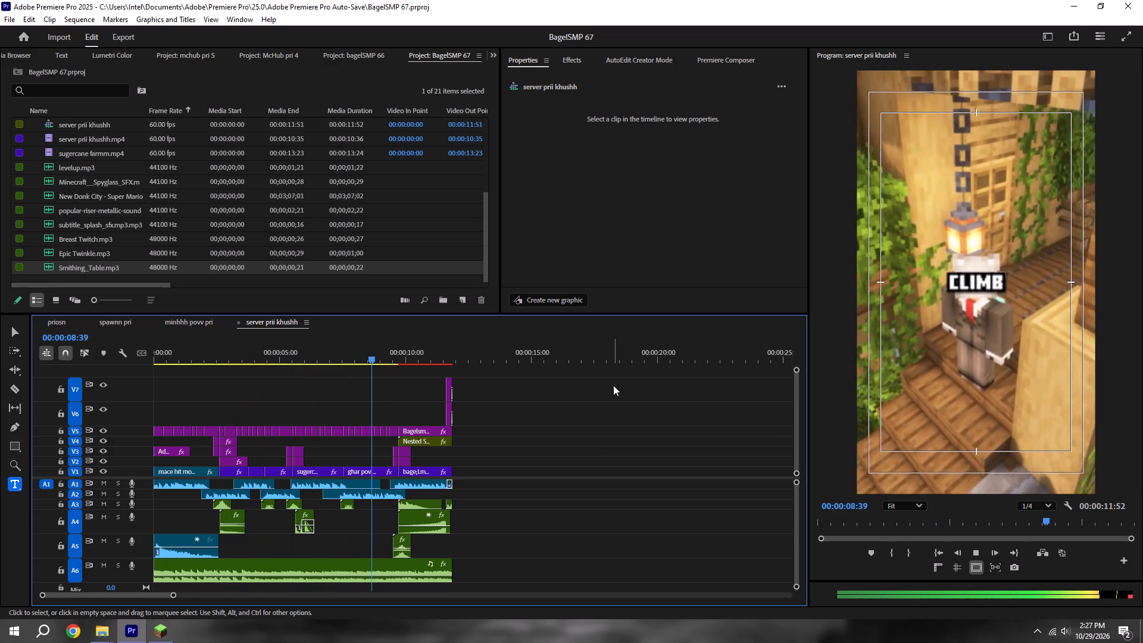
key(ctrl+s)
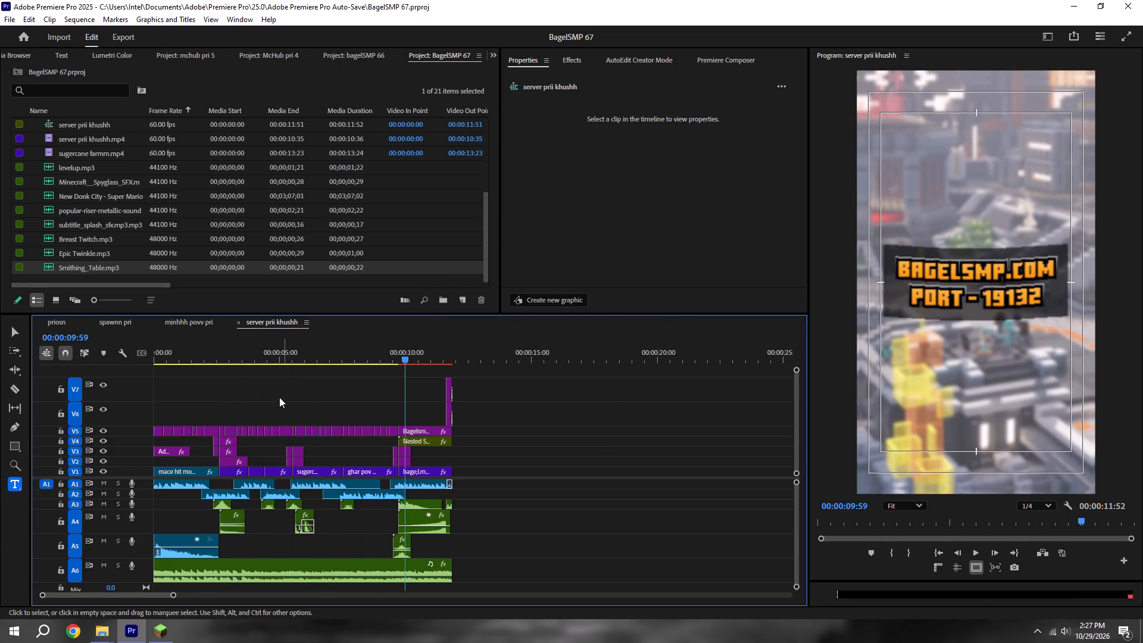
Copy Progress Bar 4.mp4 from spawnn pri, paste it onto V4 of server prii khushh at 00:00:03:46 and play back the section.
shift+drag(295, 333, 282, 349)
alt+scroll(269, 399, up, 11)
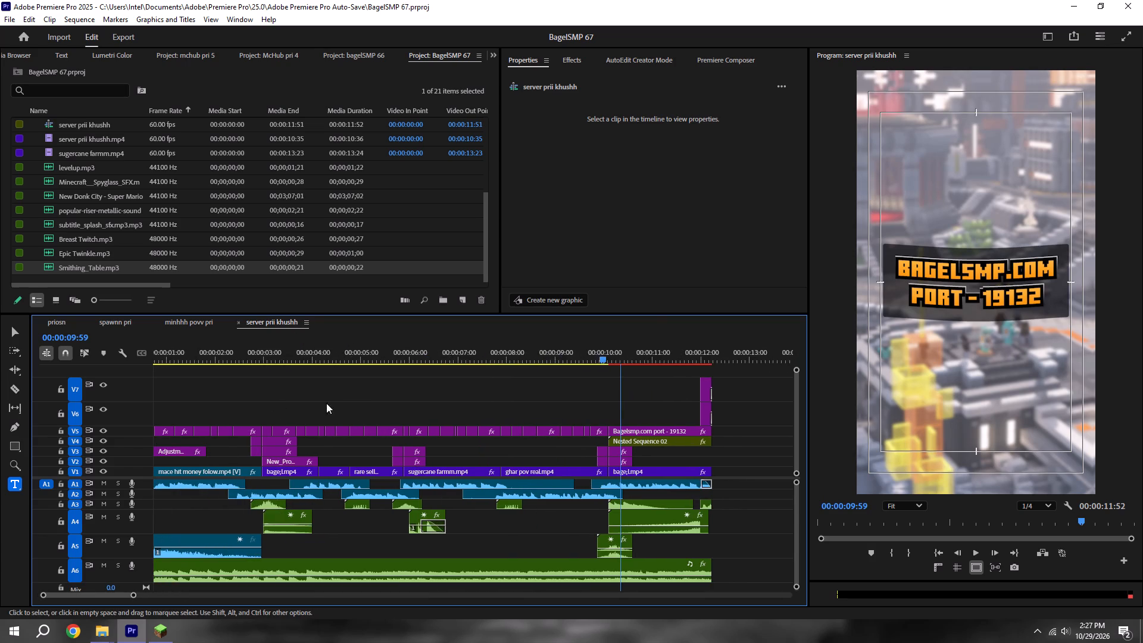
shift+drag(296, 373, 317, 379)
shift+drag(325, 352, 319, 352)
click(197, 318)
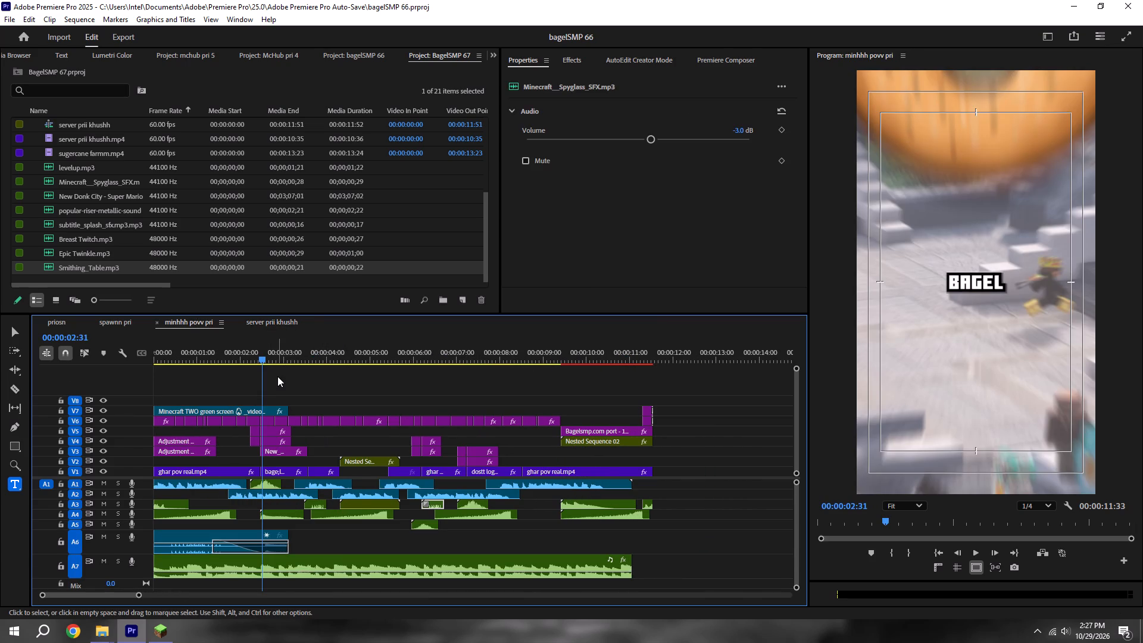
scroll(379, 468, up, 5)
alt+scroll(379, 465, down, 6)
key(ctrl+s)
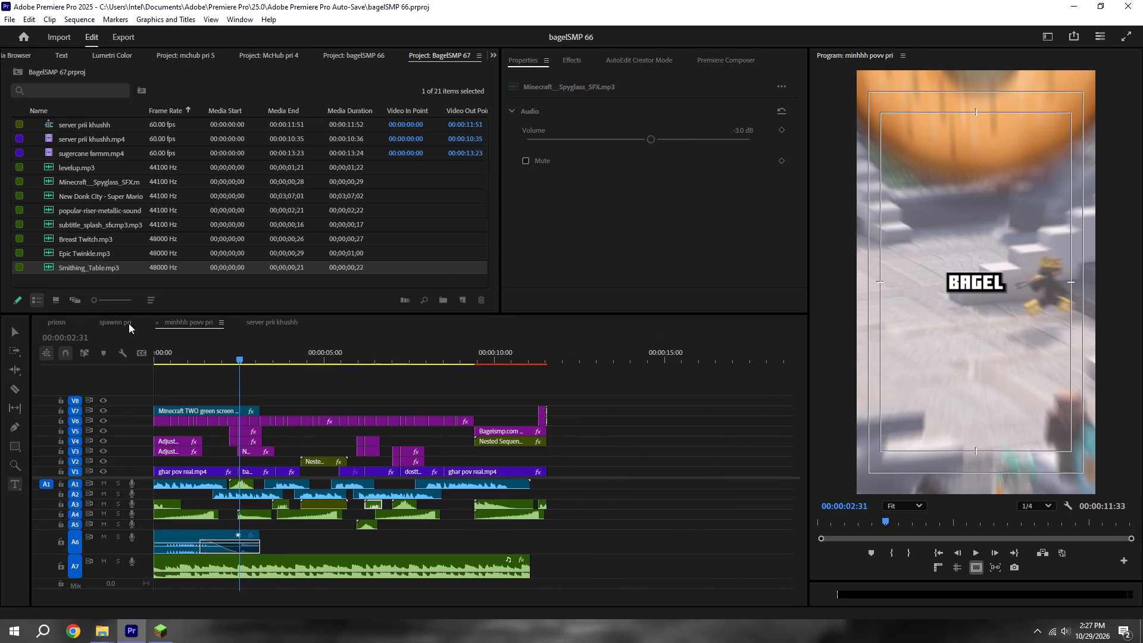
click(118, 322)
click(417, 441)
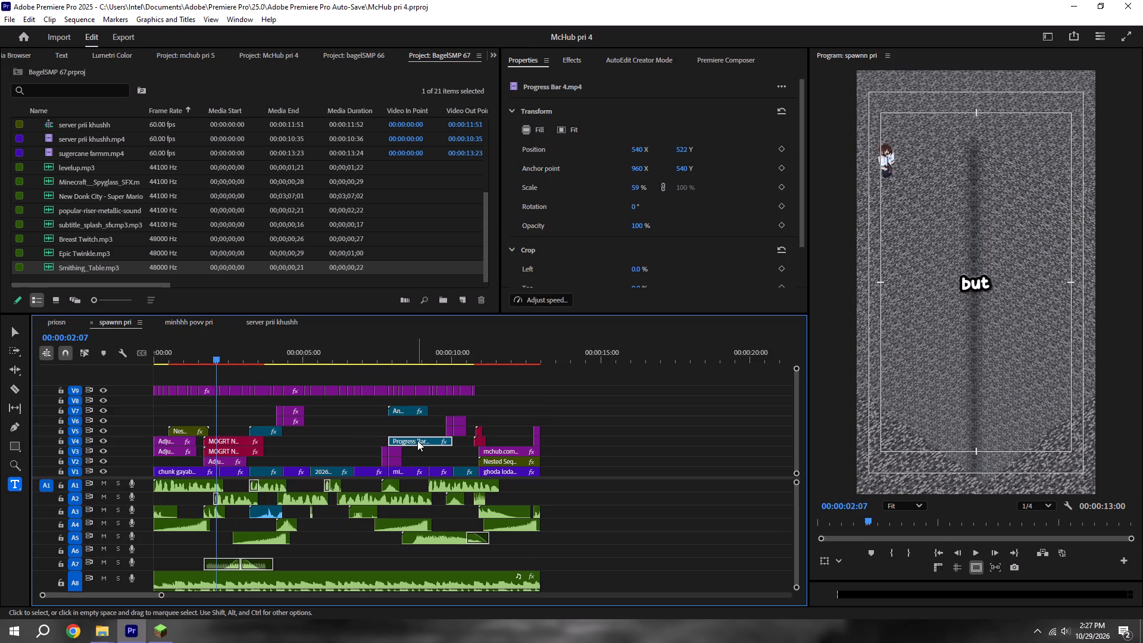
key(ctrl+c)
click(268, 322)
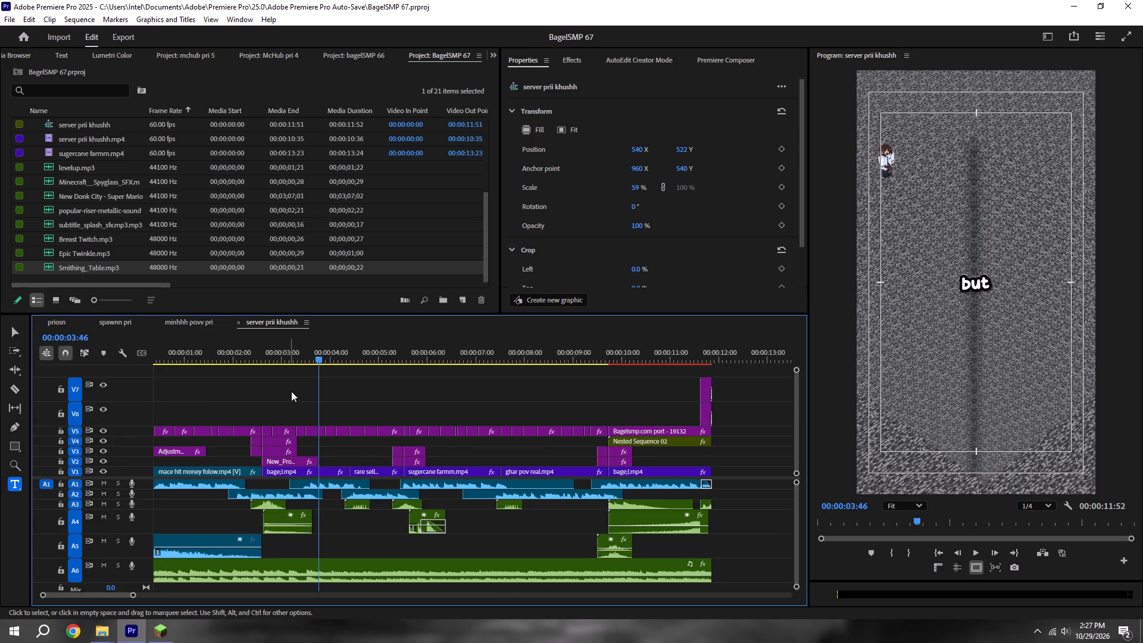
key(ctrl+v)
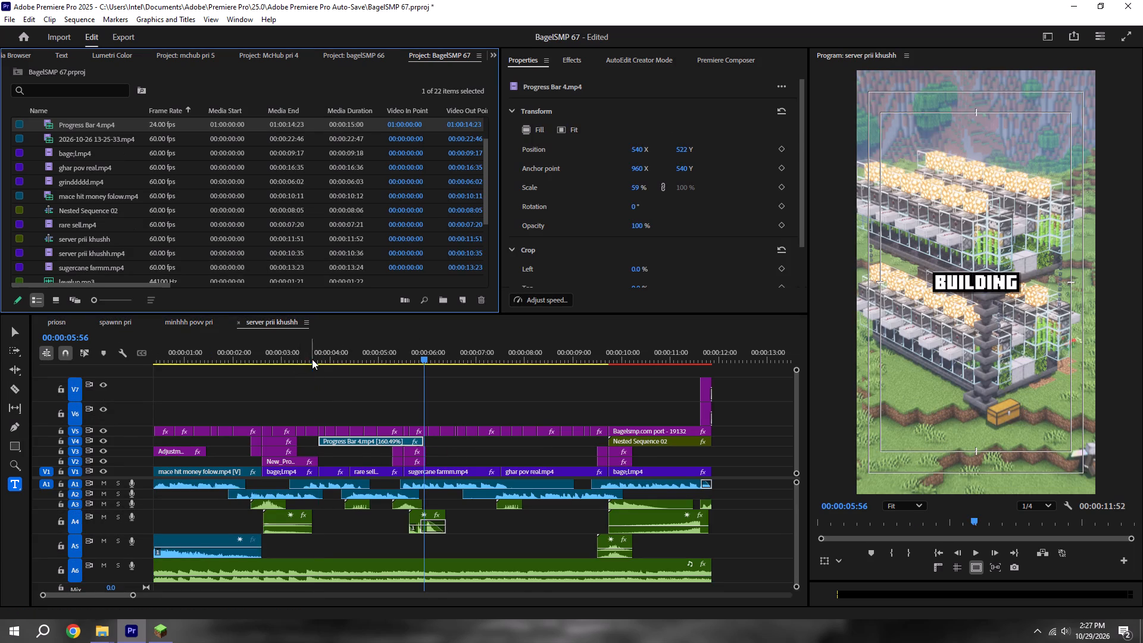
shift+click(312, 359)
key(space)
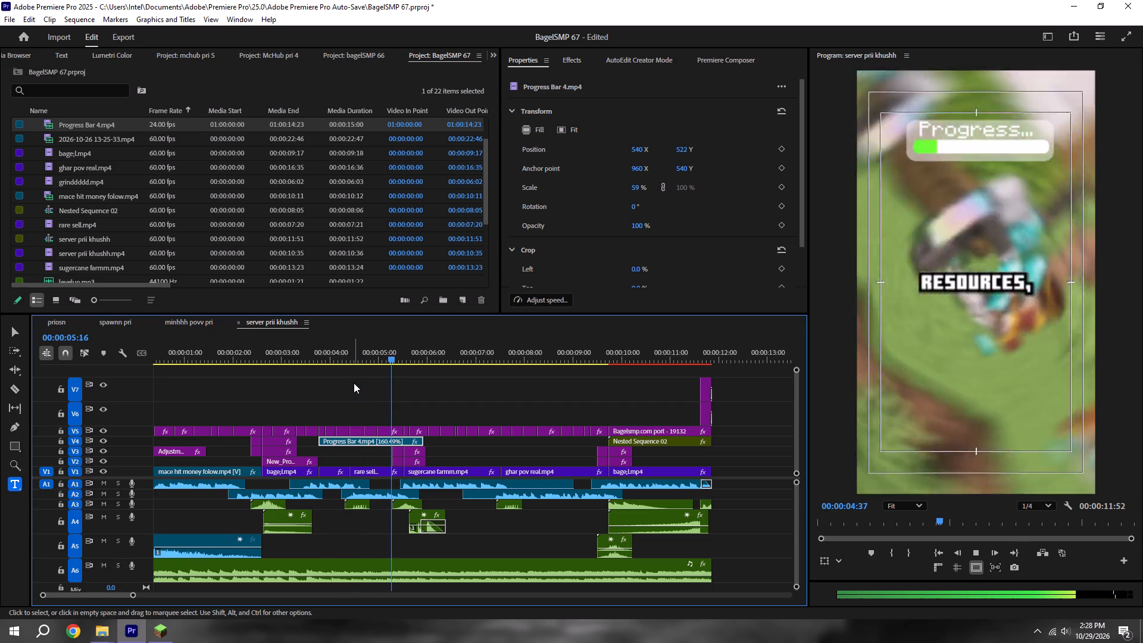
key(space)
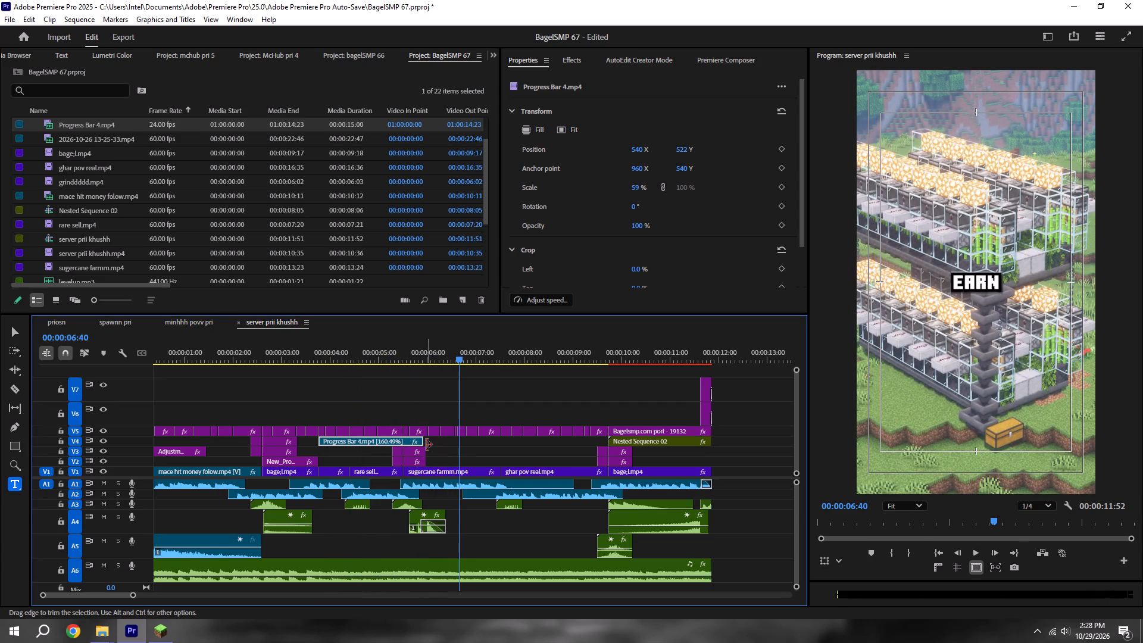
Extend the end of Progress Bar 4.mp4 on V4 to the end of sugercane farmm.mp4, play it back and save the project.
drag(426, 445, 502, 455)
click(510, 455)
key(space)
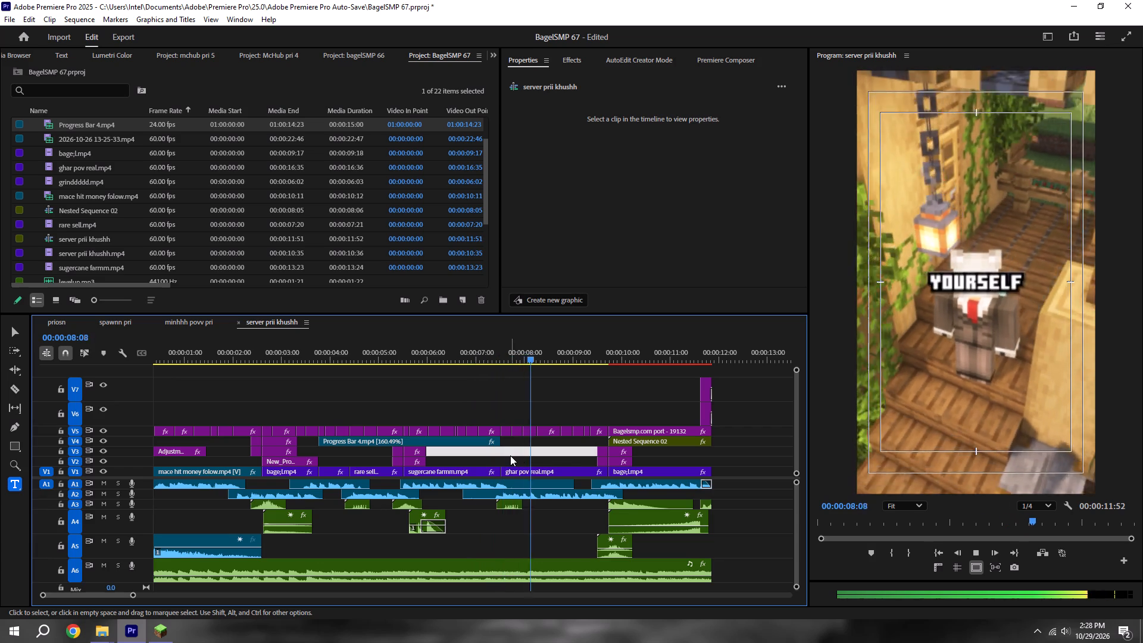
key(ctrl+s)
shift+click(501, 352)
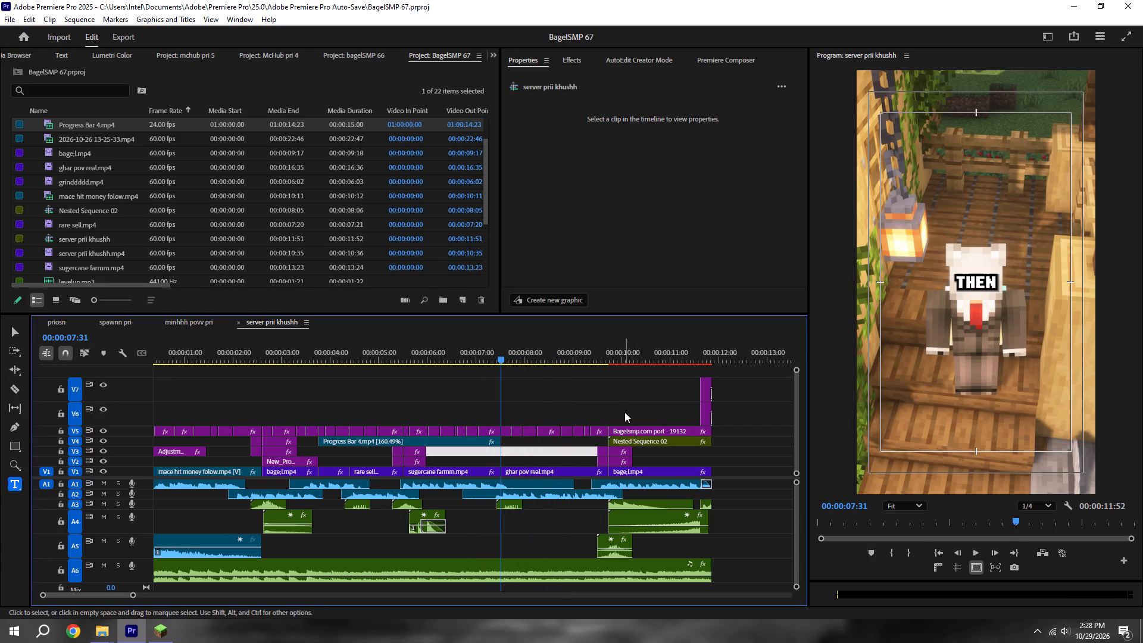
Move all the caption clips from V5 up to V7.
drag(601, 416, 380, 421)
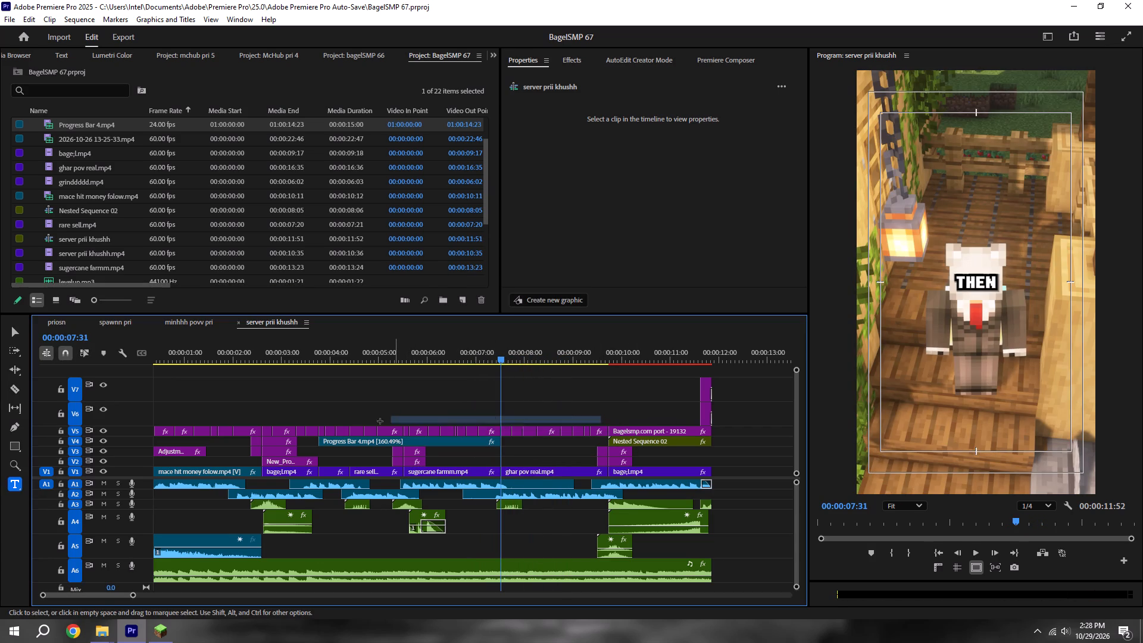
drag(380, 421, 105, 435)
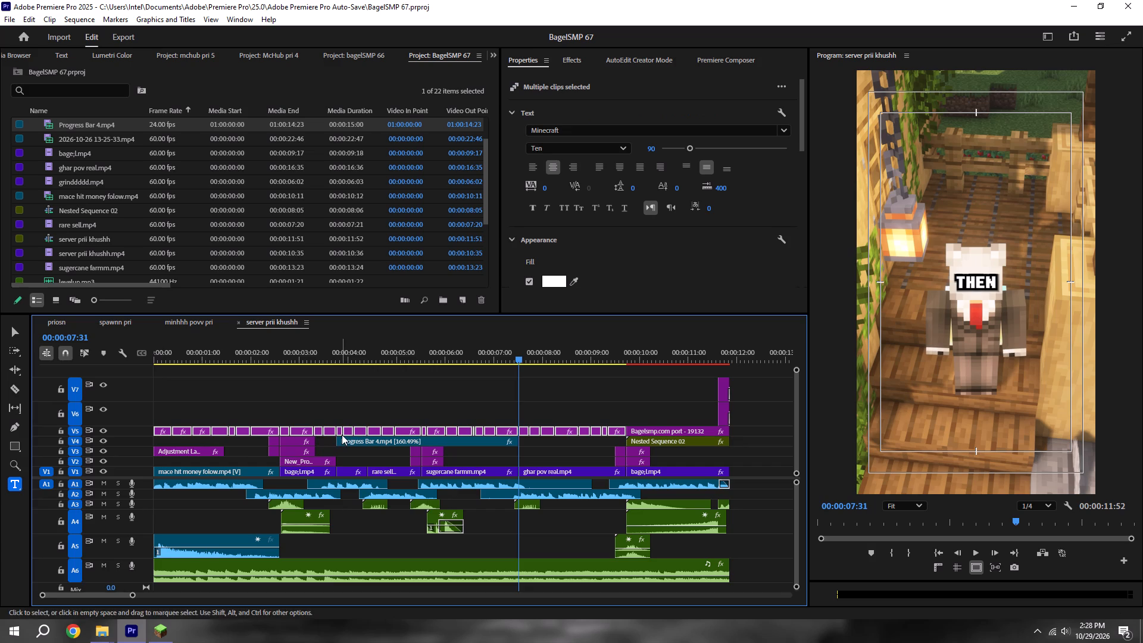
drag(360, 432, 356, 420)
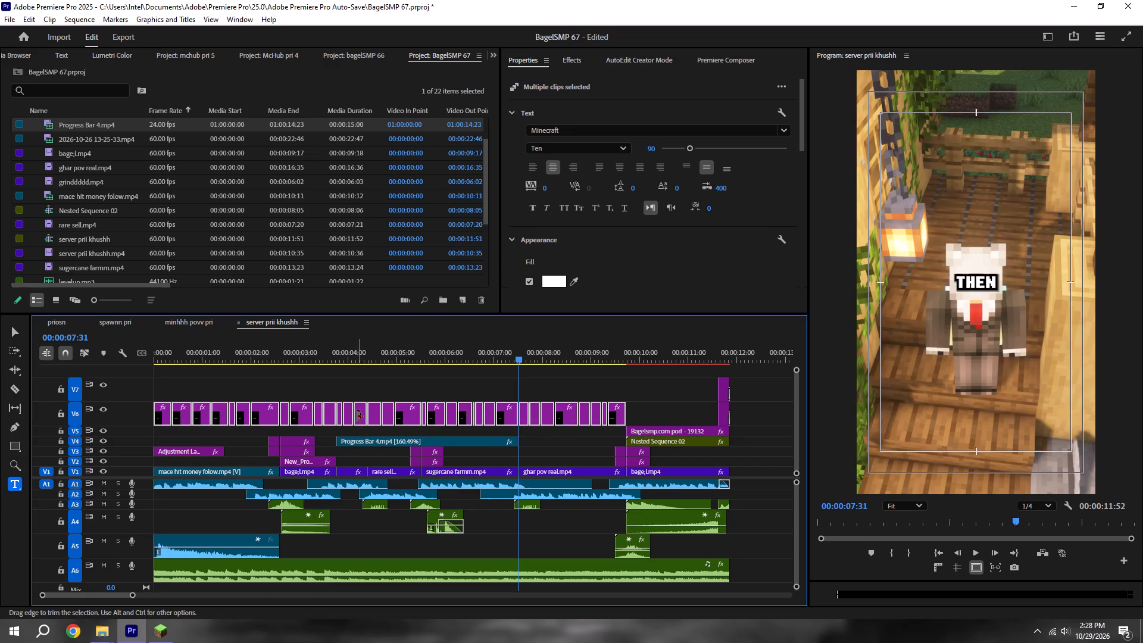
drag(359, 416, 351, 394)
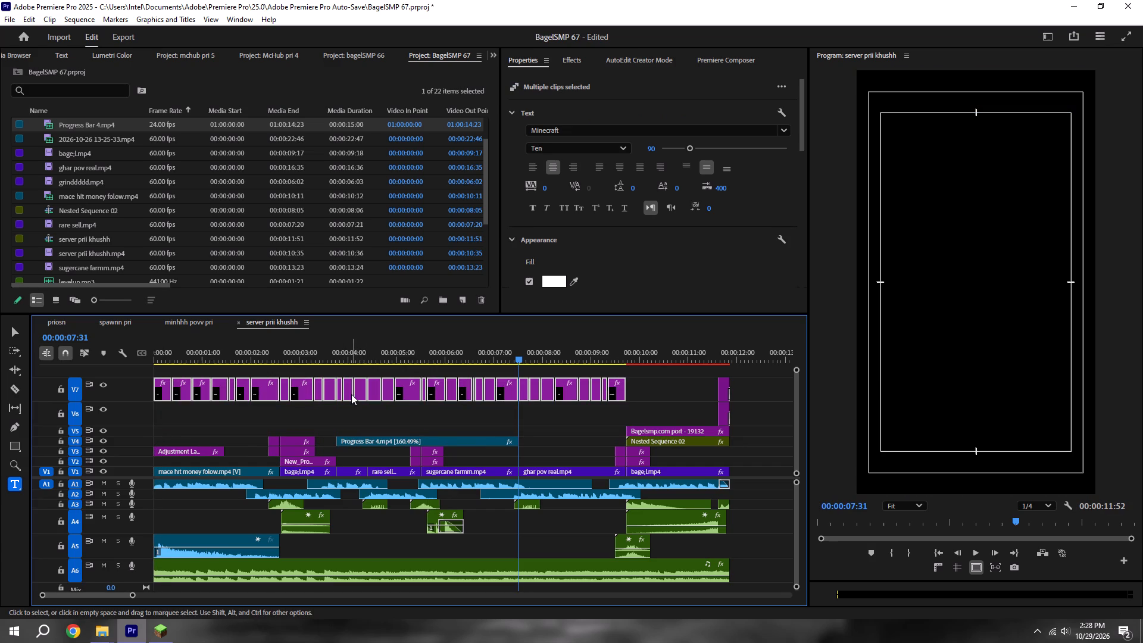
click(413, 416)
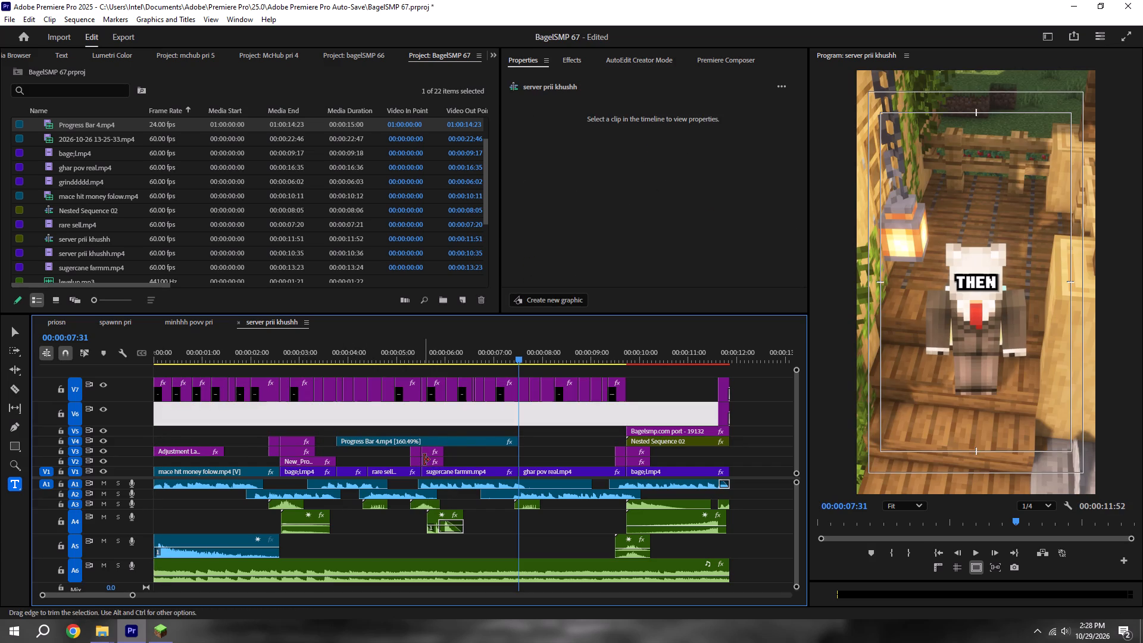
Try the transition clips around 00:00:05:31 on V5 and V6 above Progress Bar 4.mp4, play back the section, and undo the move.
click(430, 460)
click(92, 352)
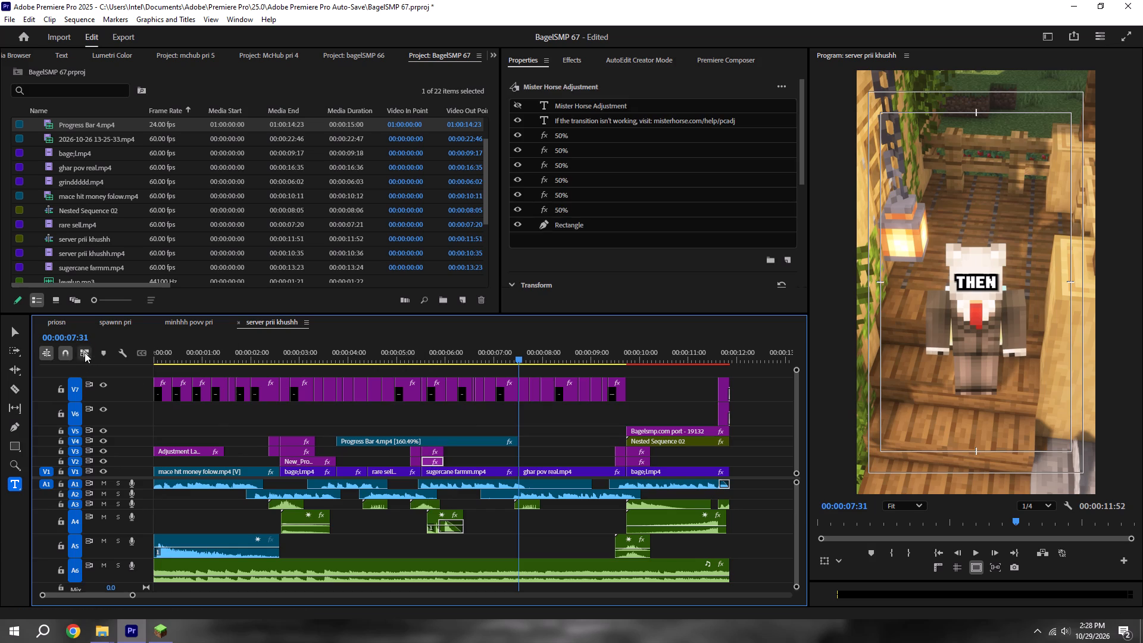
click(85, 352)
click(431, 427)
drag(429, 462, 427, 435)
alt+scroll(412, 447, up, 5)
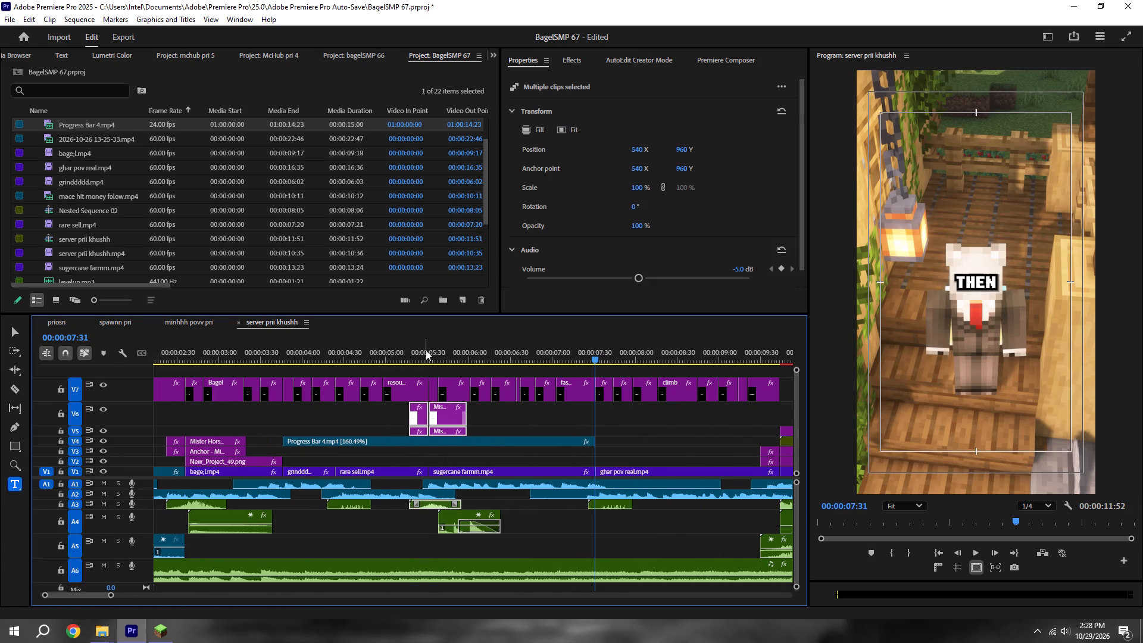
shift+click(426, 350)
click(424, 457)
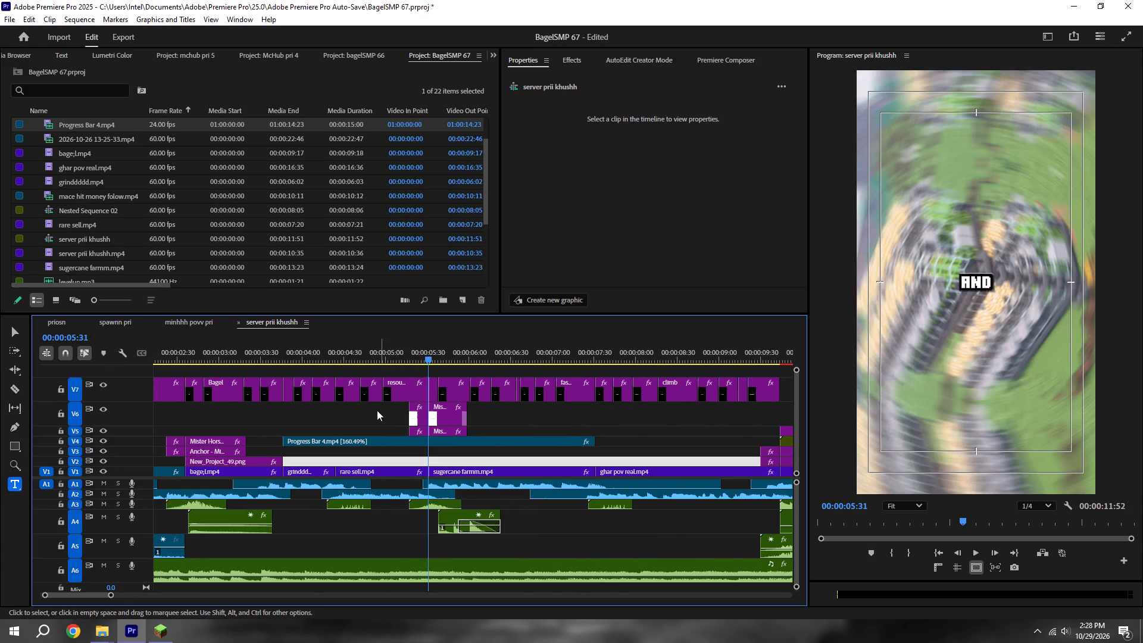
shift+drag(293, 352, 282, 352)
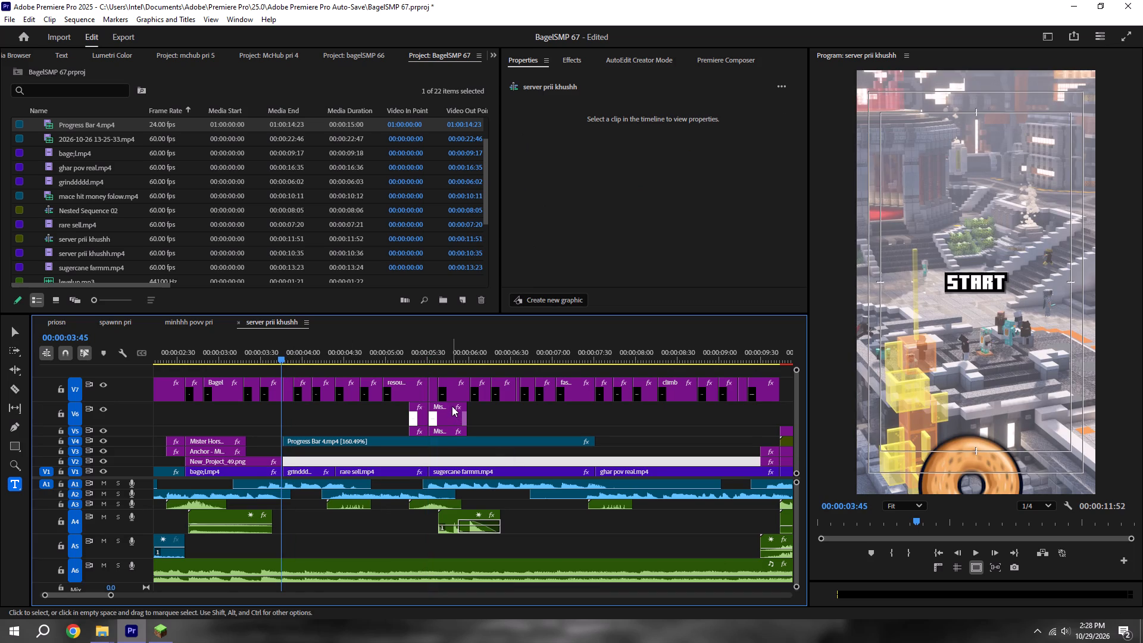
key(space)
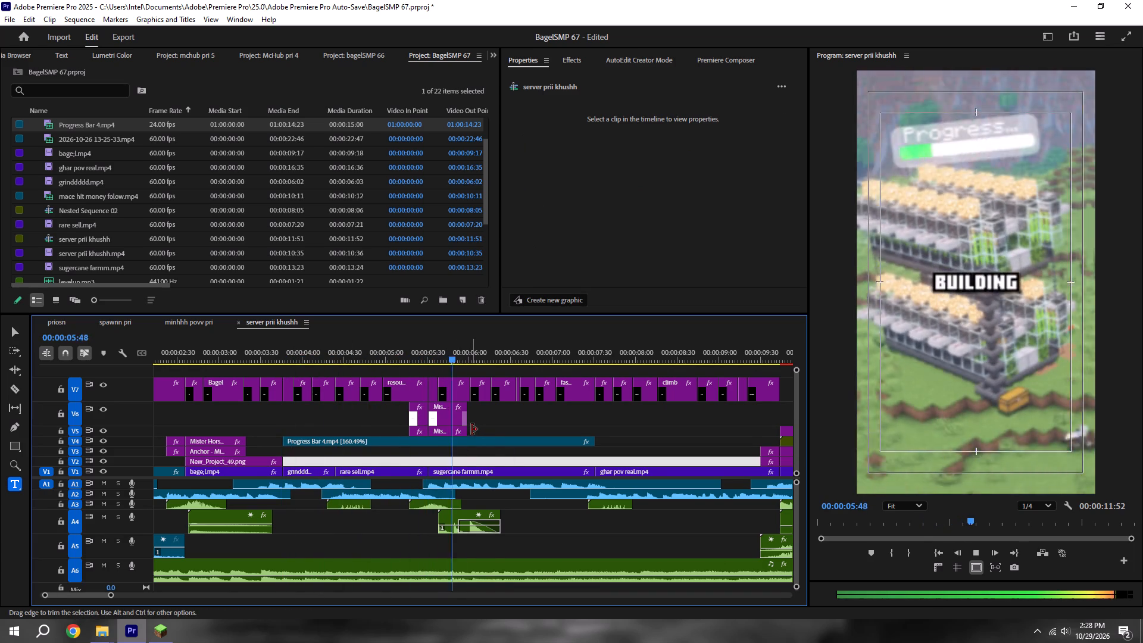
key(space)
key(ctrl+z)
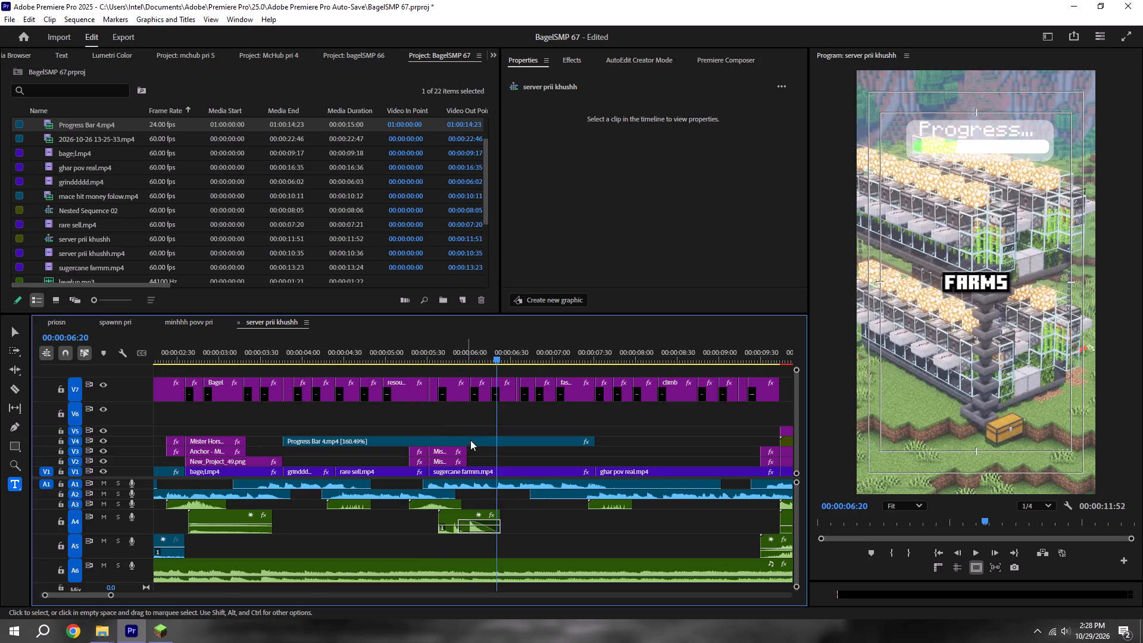
Play back the progress bar section again from about 00:00:03:45 to review the layering.
shift+drag(360, 347, 273, 342)
key(space)
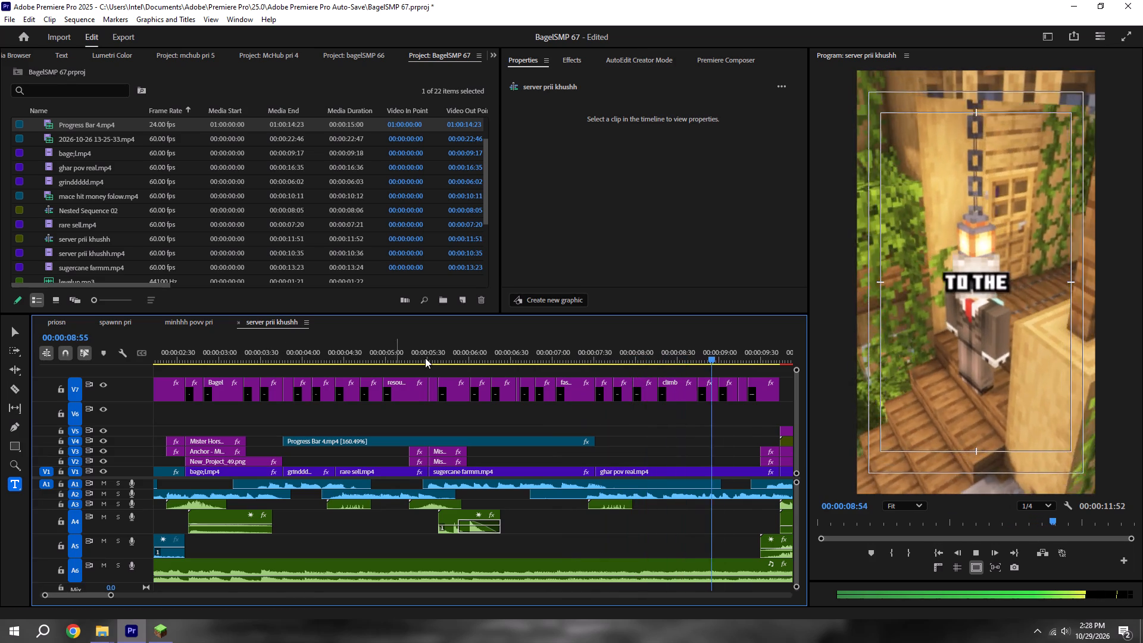
key(space)
Select Progress Bar 4.mp4 on V4, search the effects for "slide up", and save the project.
click(538, 438)
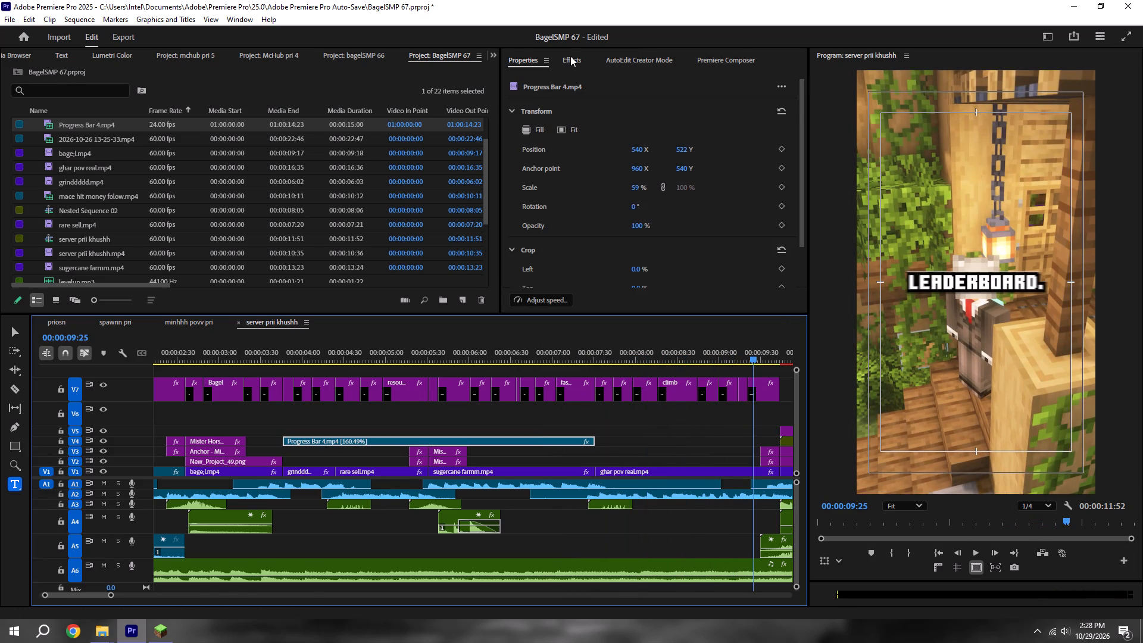
click(570, 56)
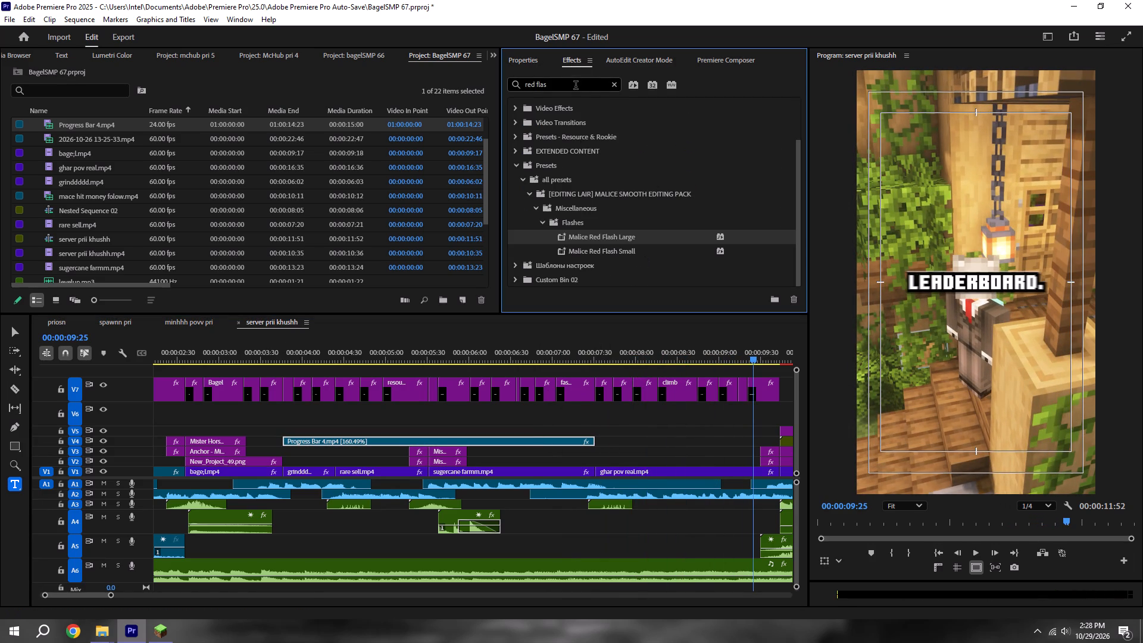
drag(574, 88, 465, 91)
key(BackSpace)
text(slide uy)
key(BackSpace)
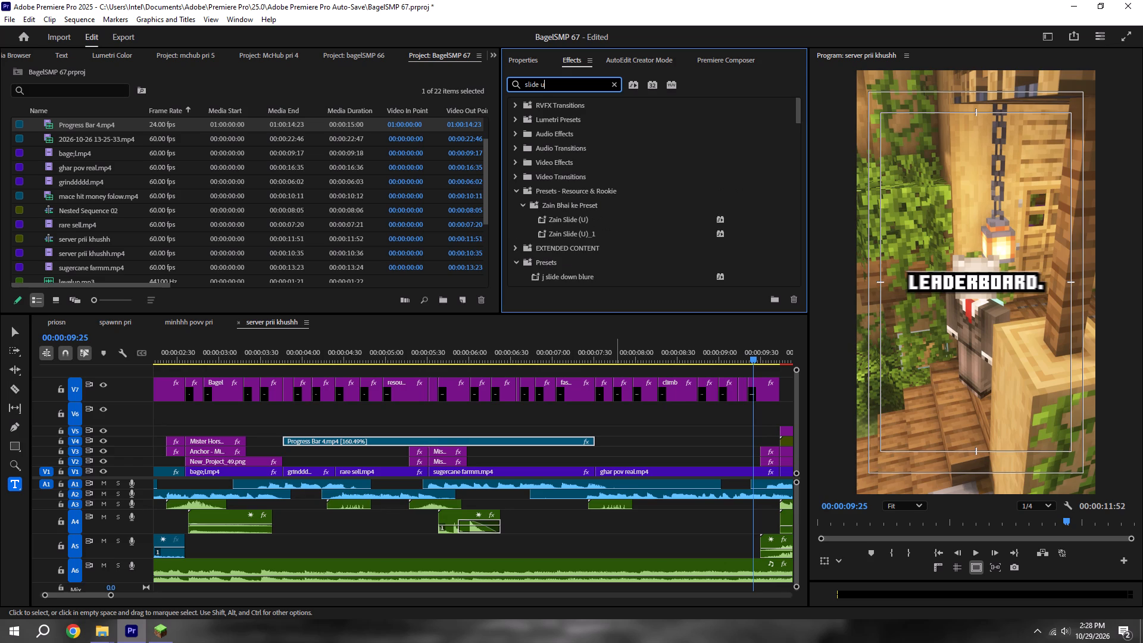
key(p)
key(ctrl+s)
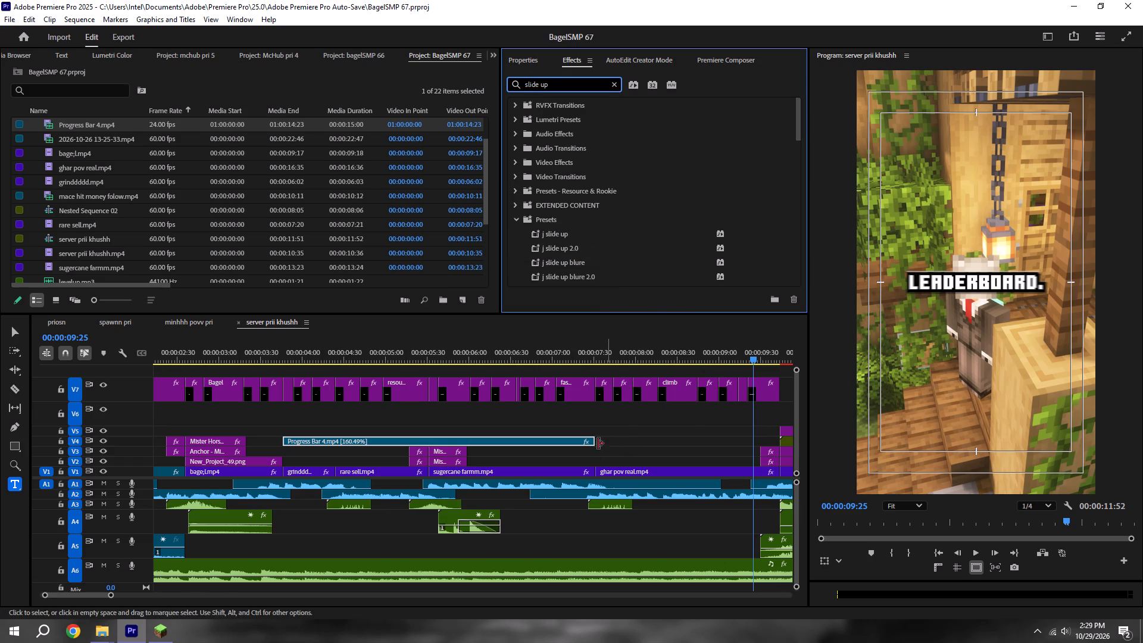
Extend the end of Progress Bar 4.mp4 on V4 to about 00:00:08:51.
drag(599, 442, 713, 454)
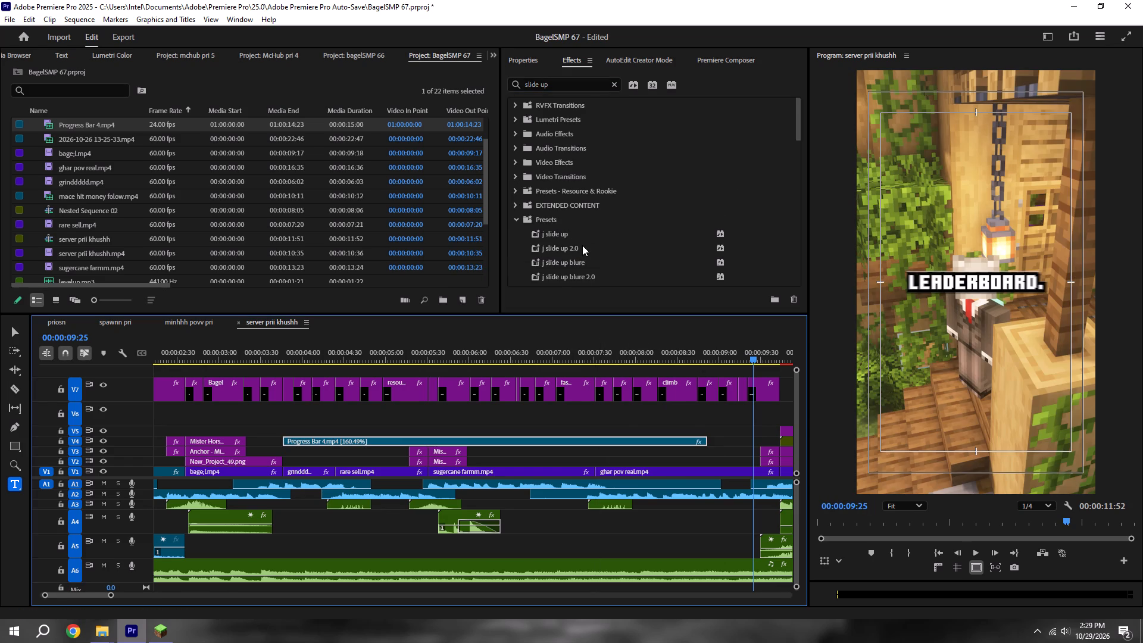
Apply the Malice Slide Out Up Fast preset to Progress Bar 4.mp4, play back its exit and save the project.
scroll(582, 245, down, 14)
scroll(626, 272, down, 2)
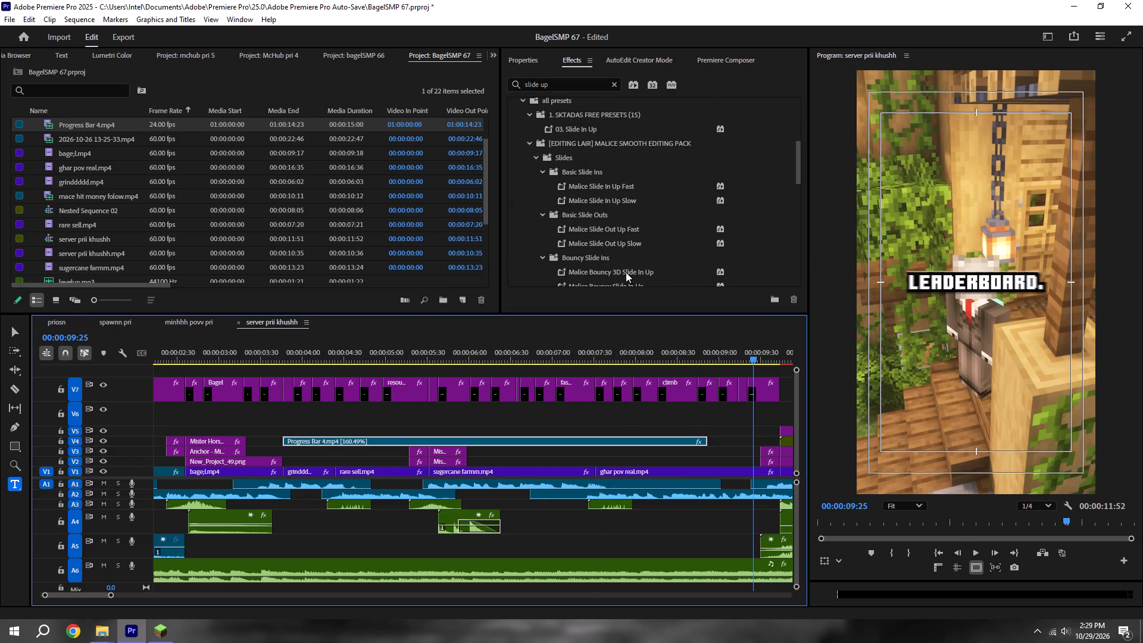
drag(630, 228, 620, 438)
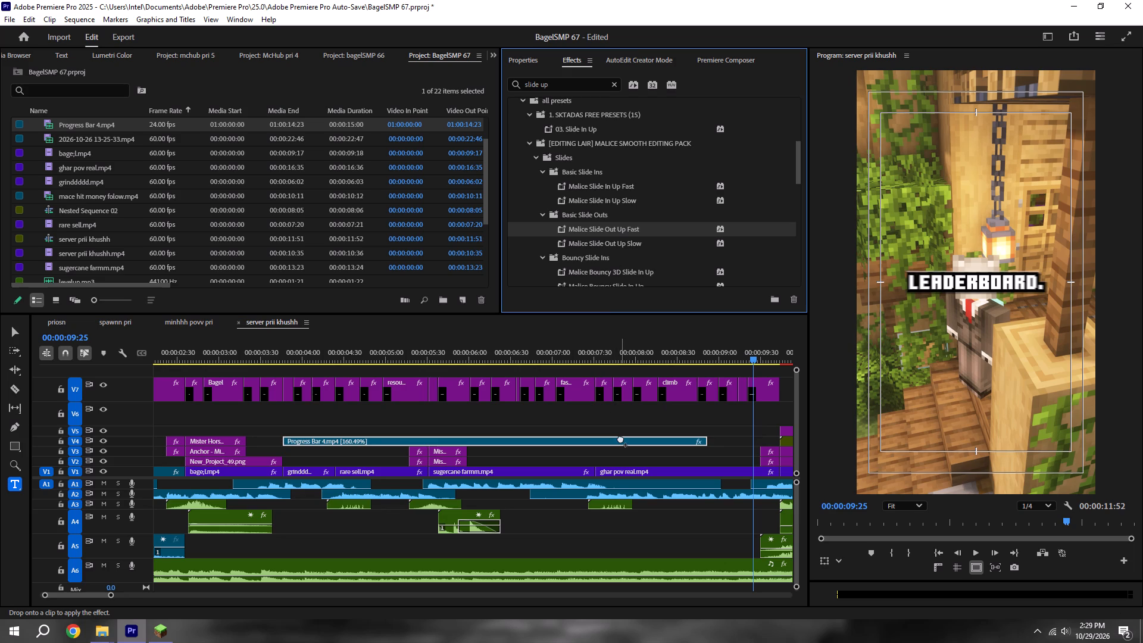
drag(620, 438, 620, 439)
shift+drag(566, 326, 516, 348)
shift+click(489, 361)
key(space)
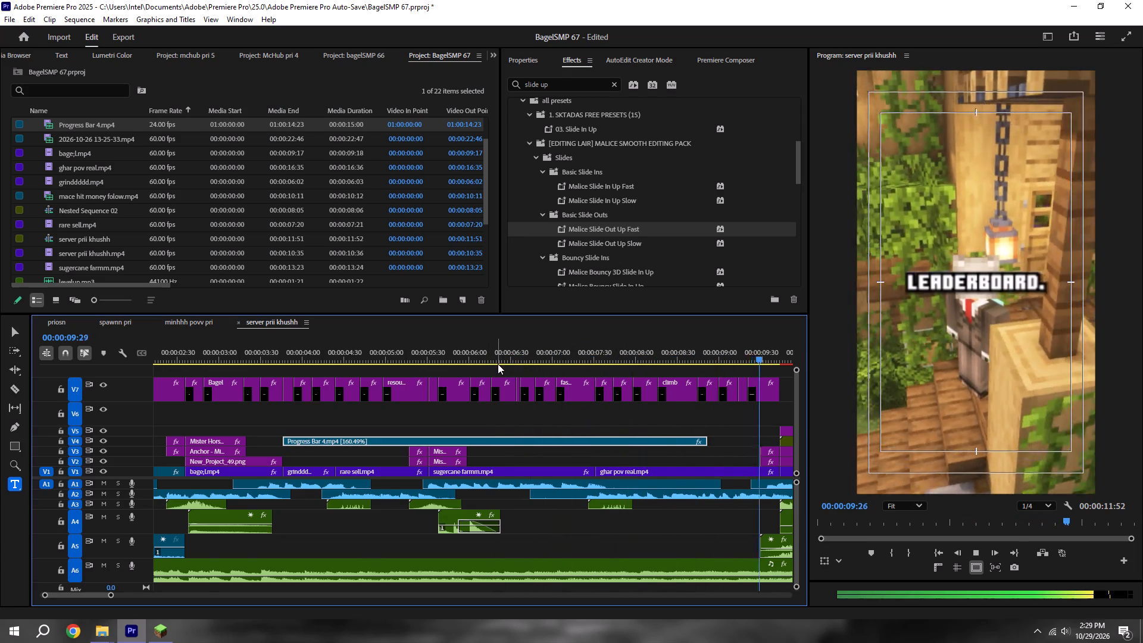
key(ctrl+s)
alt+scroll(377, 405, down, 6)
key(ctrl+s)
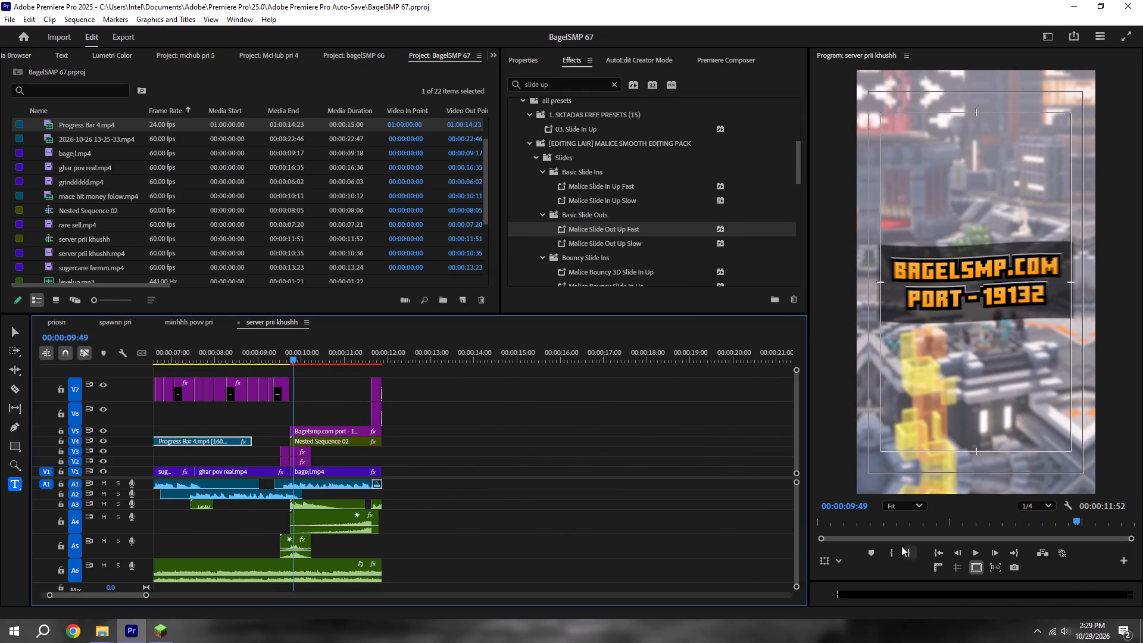
Trim the end of Progress Bar 4.mp4 on V4 back to about 00:00:08:10 and save the project.
scroll(229, 430, up, 4)
alt+scroll(288, 448, up, 5)
scroll(311, 450, up, 4)
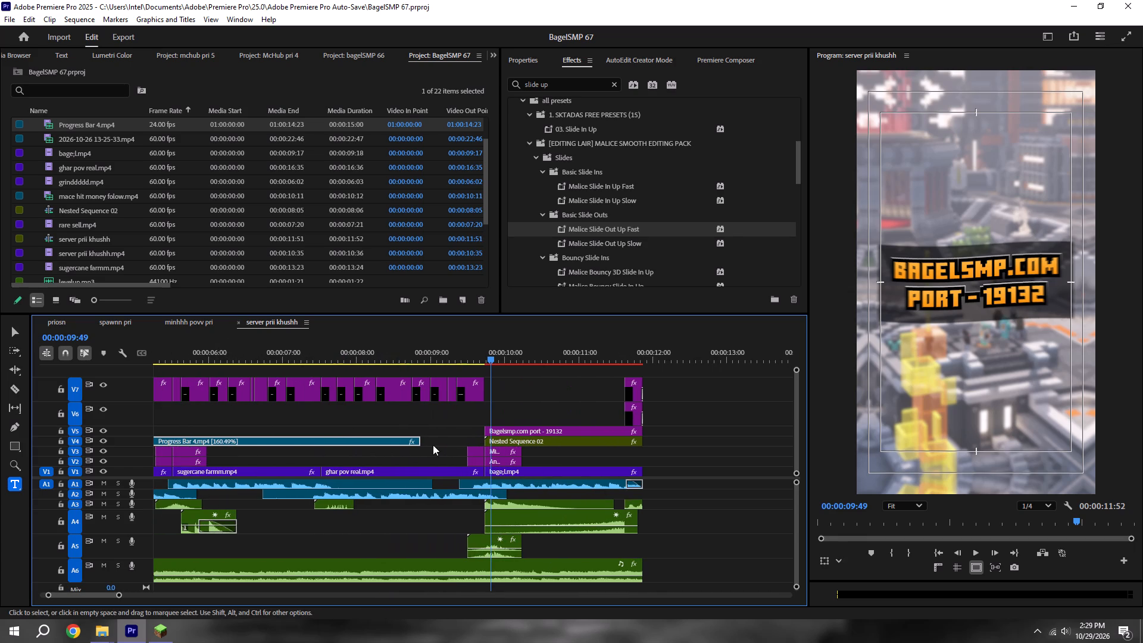
drag(426, 444, 376, 445)
key(ctrl+s)
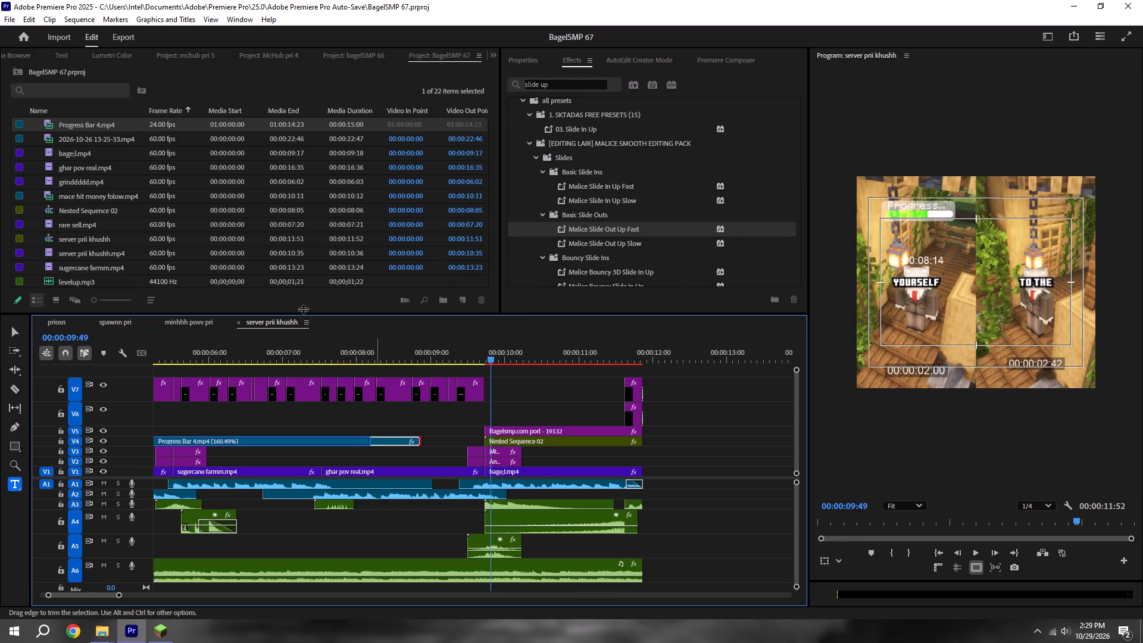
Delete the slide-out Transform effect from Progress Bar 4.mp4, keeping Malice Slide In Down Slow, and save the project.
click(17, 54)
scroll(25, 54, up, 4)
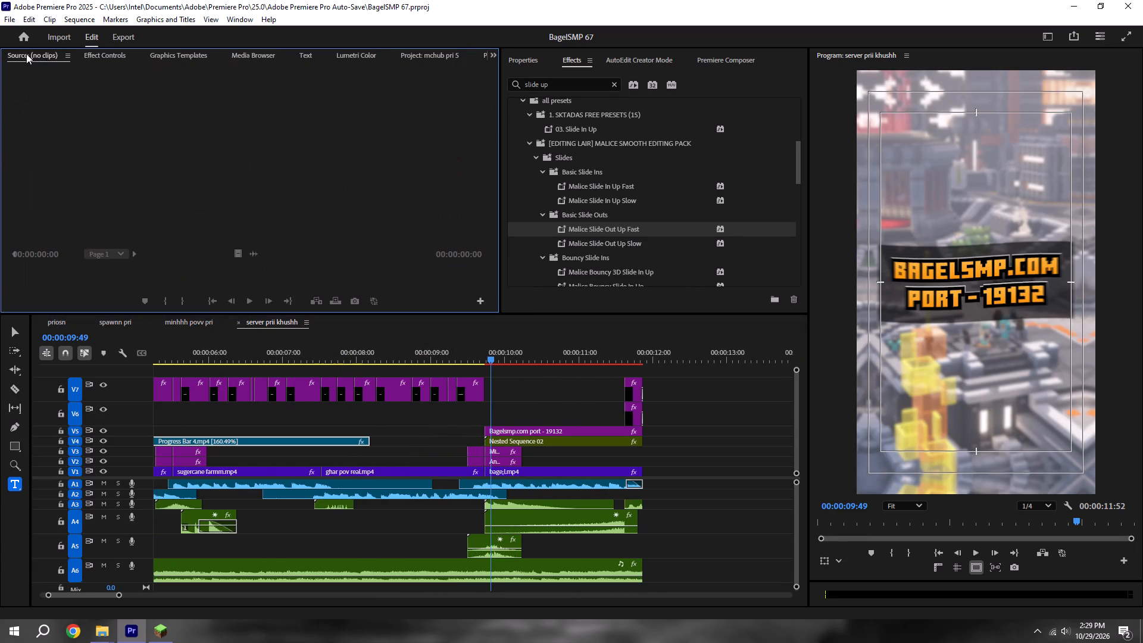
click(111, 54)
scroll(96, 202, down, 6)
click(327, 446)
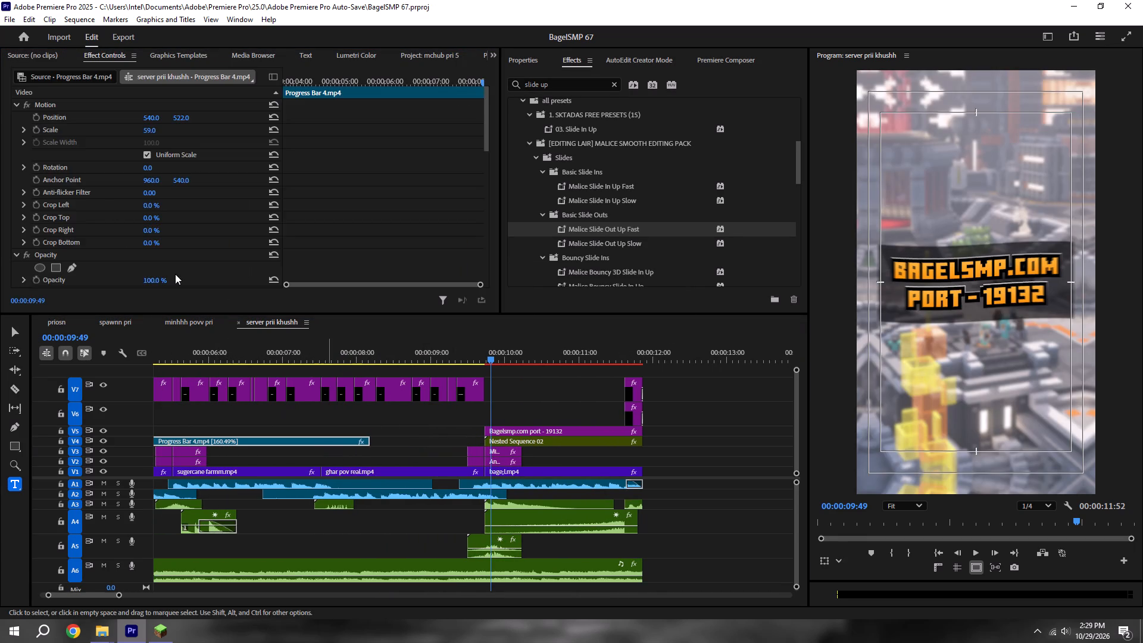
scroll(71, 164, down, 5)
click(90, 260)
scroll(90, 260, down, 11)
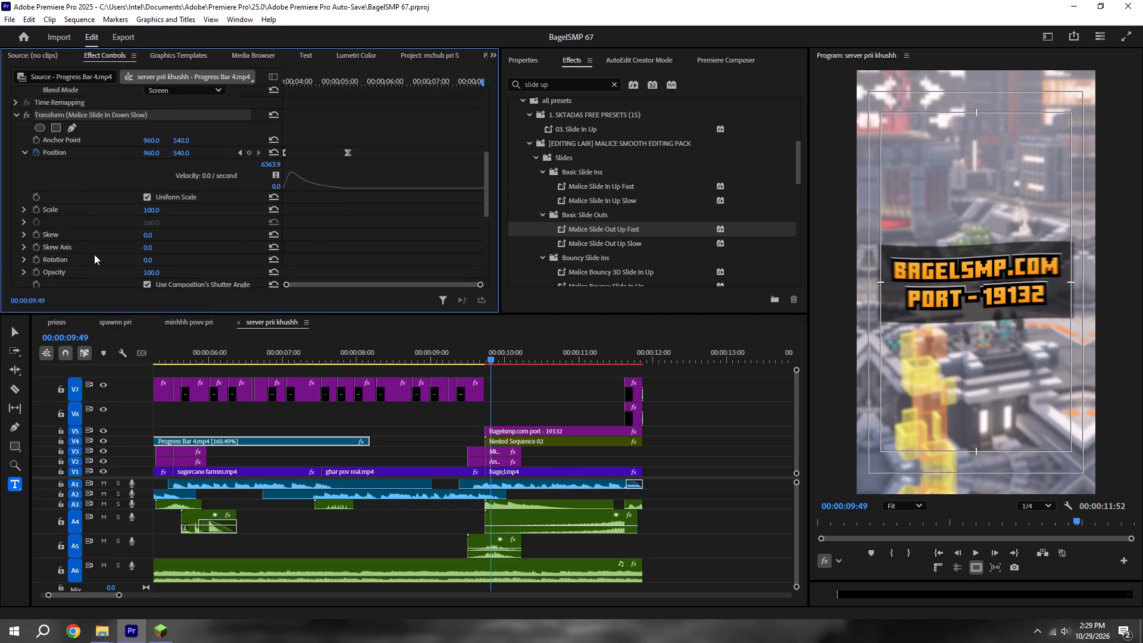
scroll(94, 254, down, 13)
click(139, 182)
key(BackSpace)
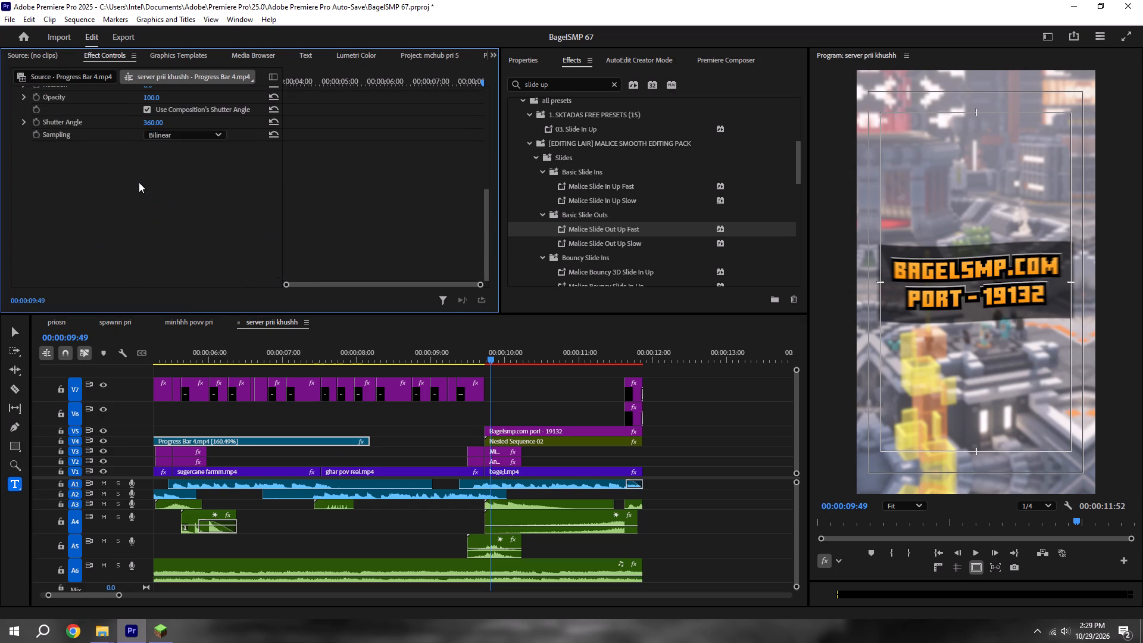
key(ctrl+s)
Apply the Malice Slide Out Up Fast preset to the trimmed Progress Bar 4.mp4, play back its exit and save the project.
drag(608, 234, 317, 441)
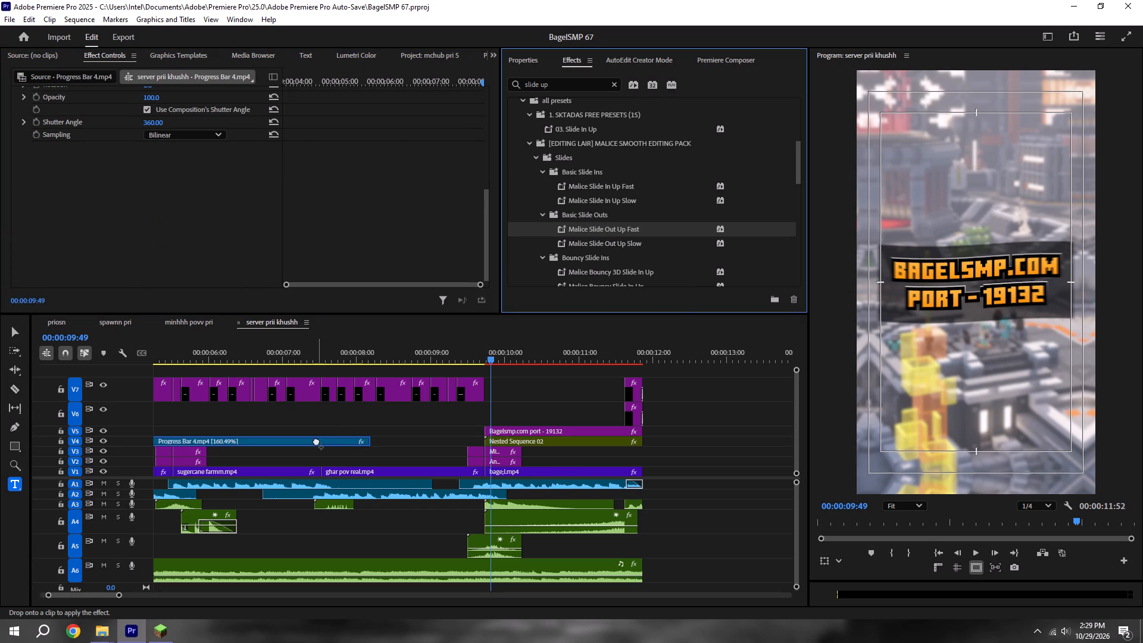
key(ctrl+s)
click(264, 350)
key(space)
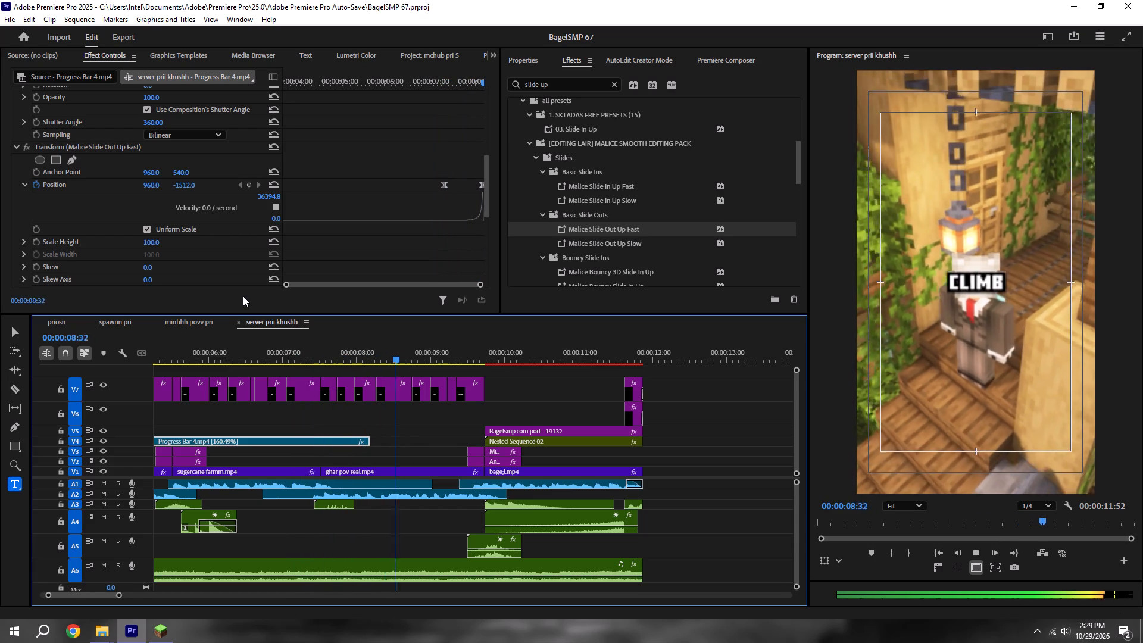
key(ctrl+s)
alt+scroll(352, 426, down, 6)
key(ctrl+s)
Play server prii khushh from the beginning several times to review the finished edit, and save the project.
click(945, 558)
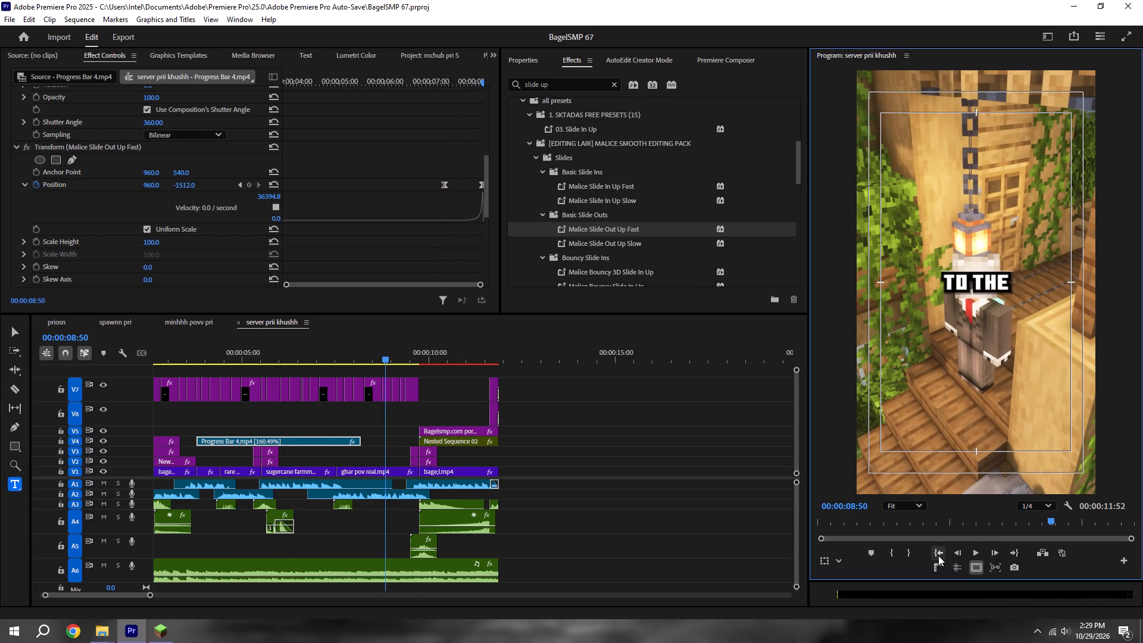
click(938, 555)
alt+scroll(628, 501, down, 6)
click(665, 488)
key(space)
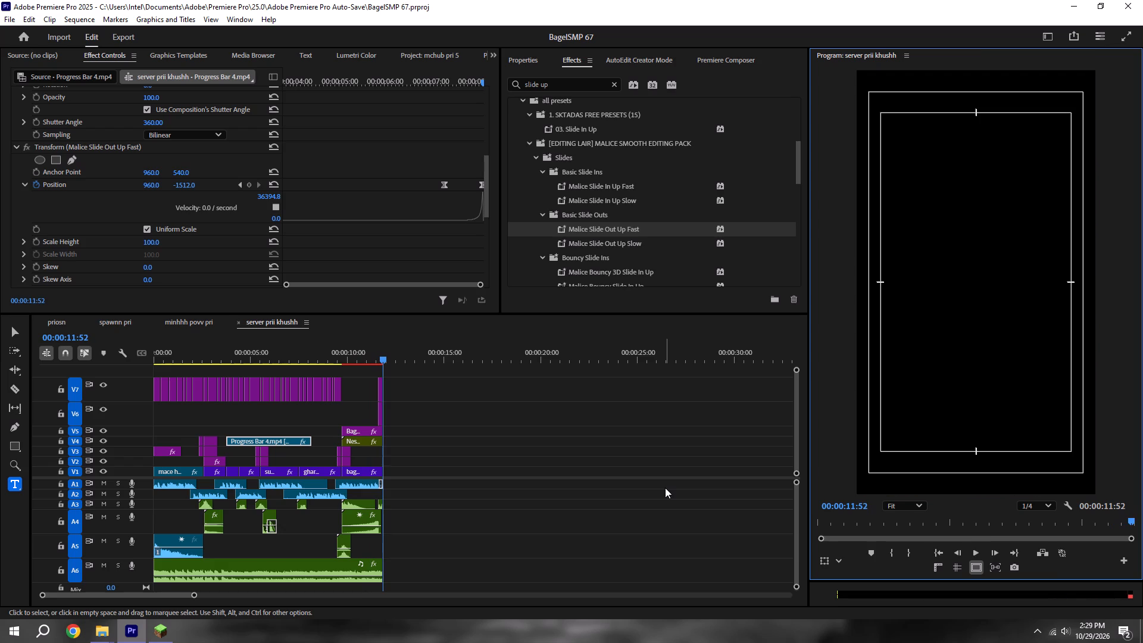
key(space)
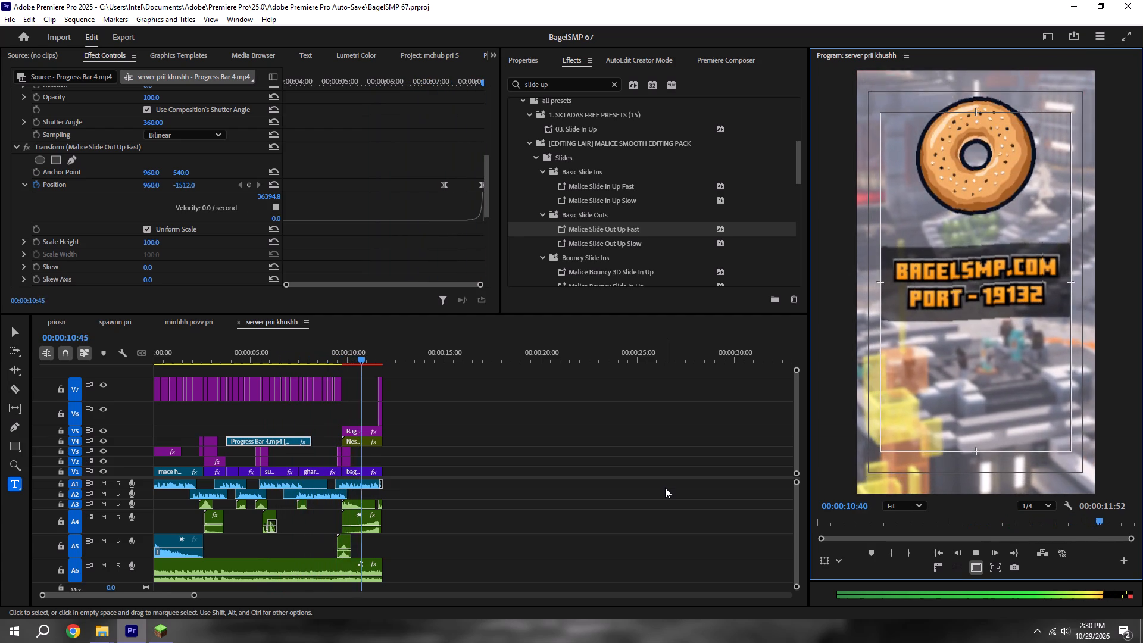
key(space)
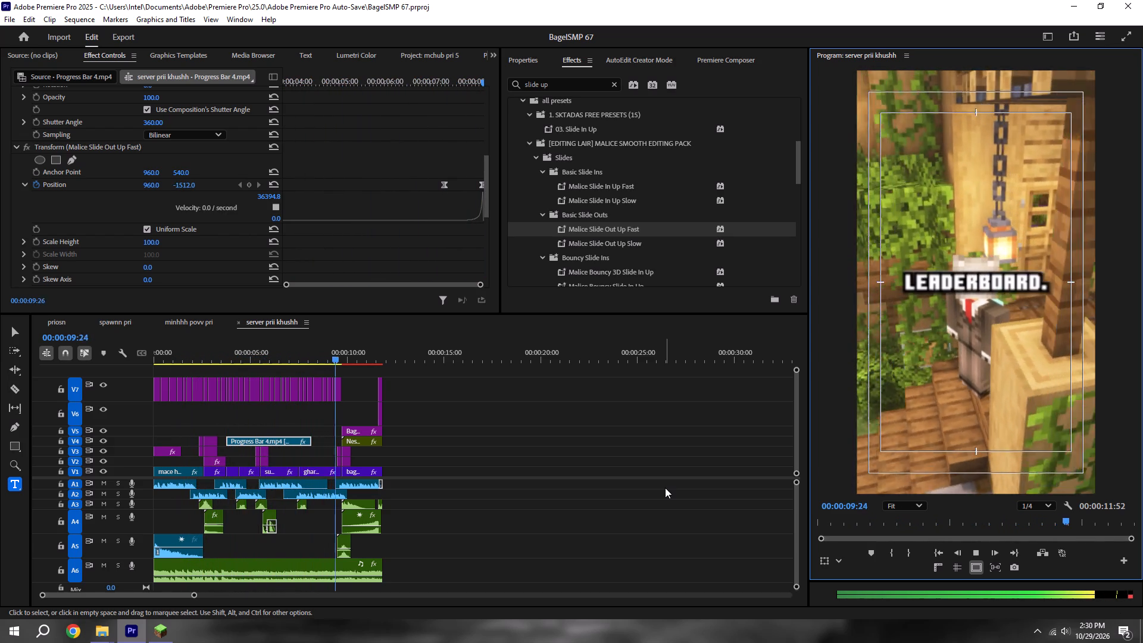
key(ctrl+s)
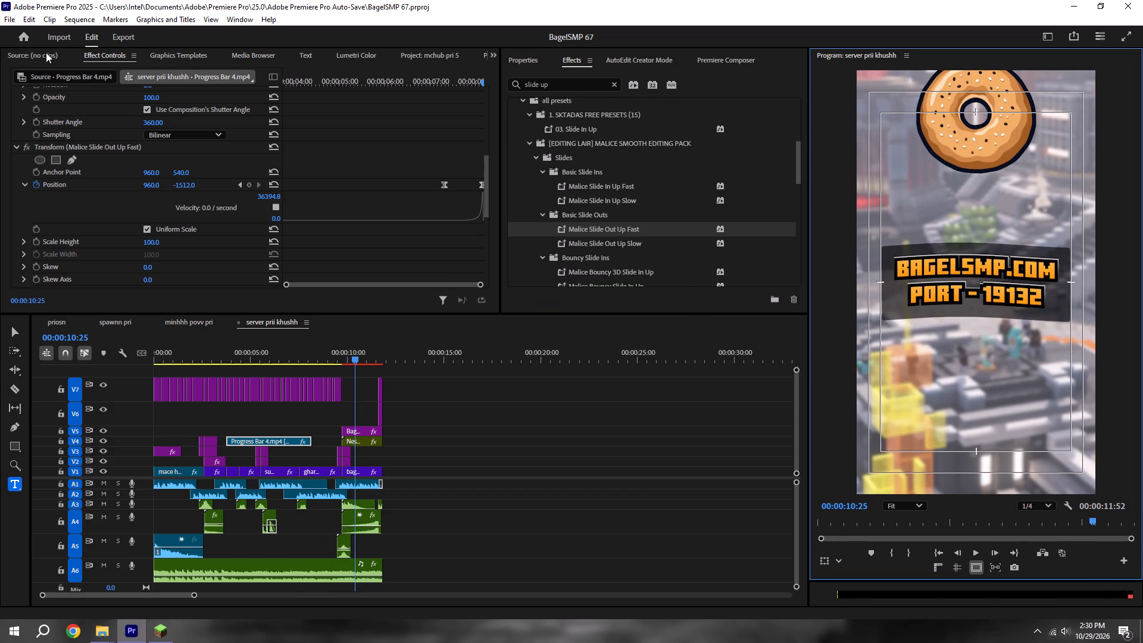
Open the export settings for server prii khushh and name the output file BagelSMp 67.
click(122, 42)
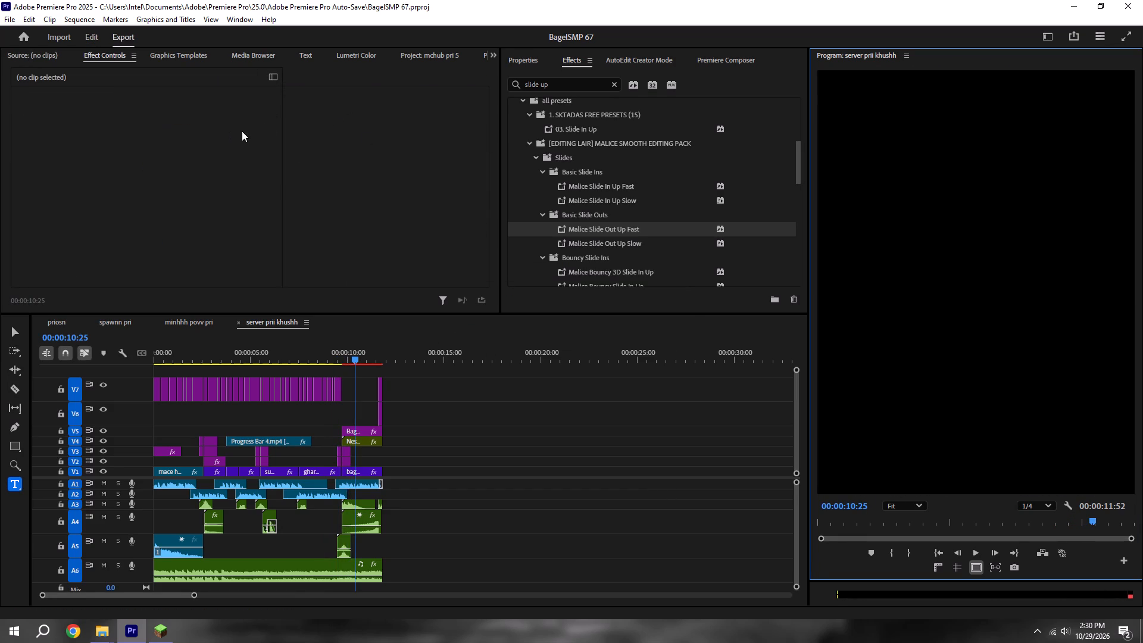
drag(358, 90, 227, 91)
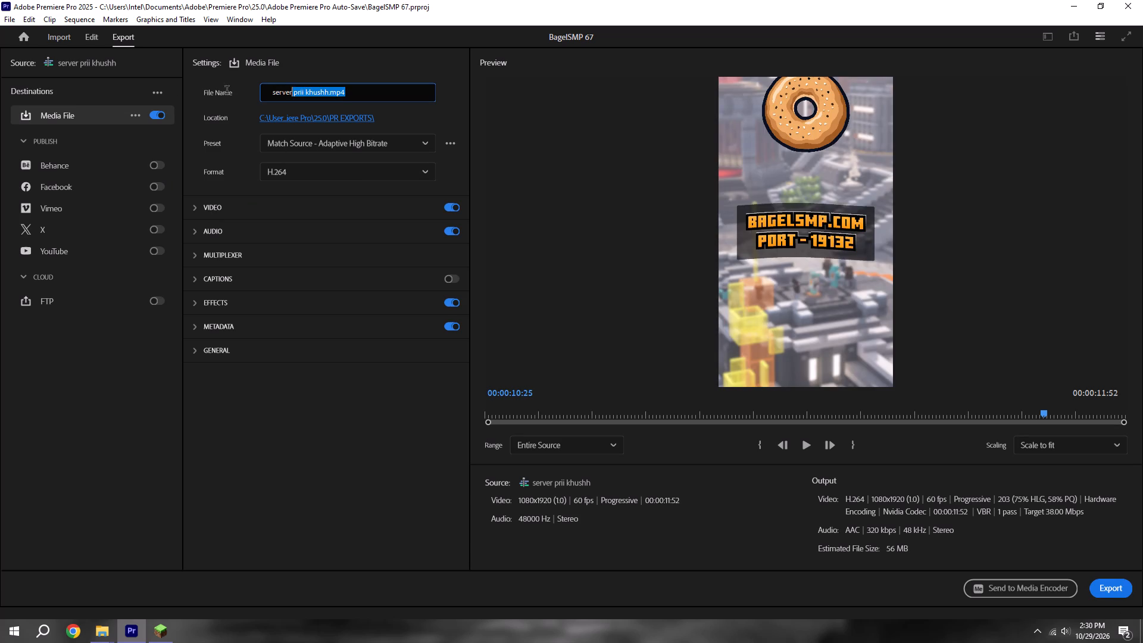
drag(227, 91, 143, 92)
key(BackSpace)
text(BagelSMp)
key(space)
text(67)
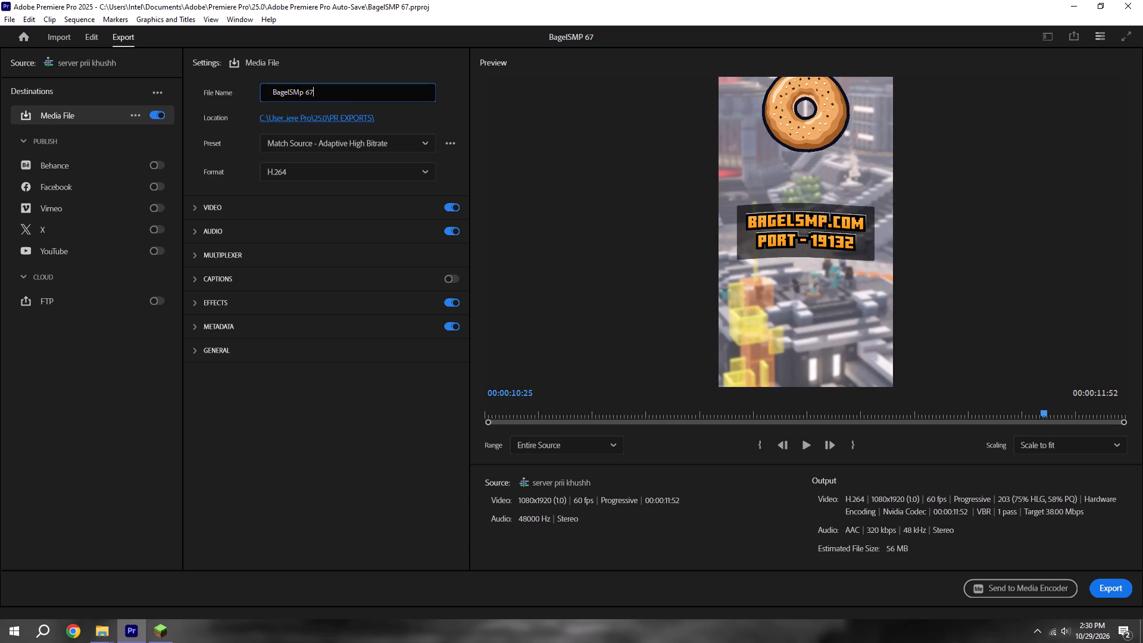
Enable Render at Maximum Depth and Use Maximum Render Quality, and set the target bitrate to 50 Mbps.
click(198, 210)
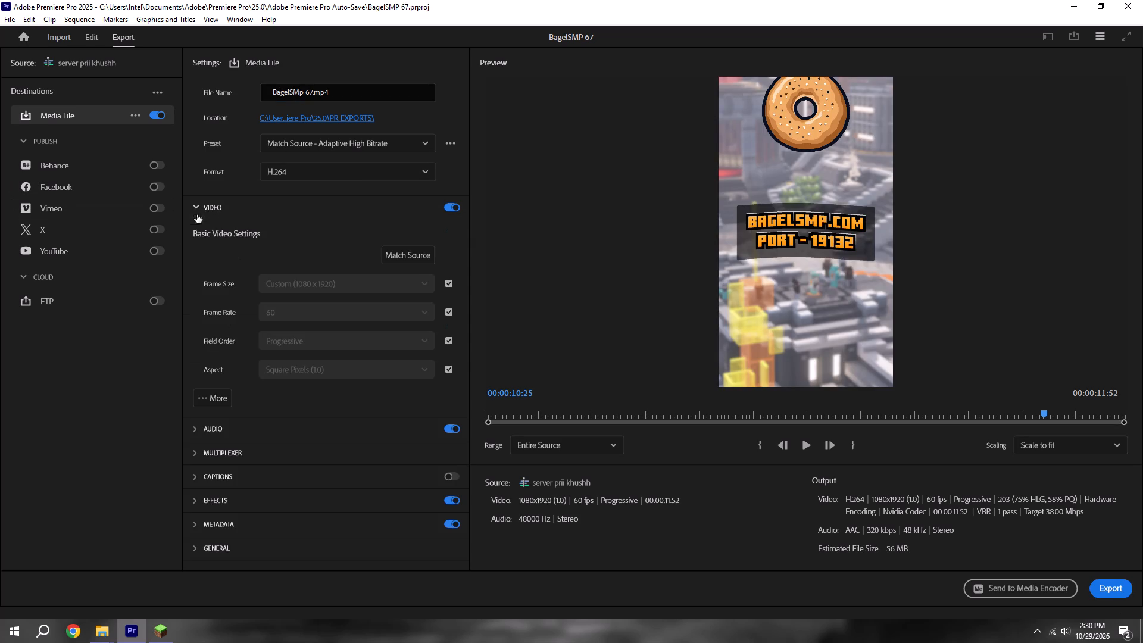
click(214, 406)
click(209, 425)
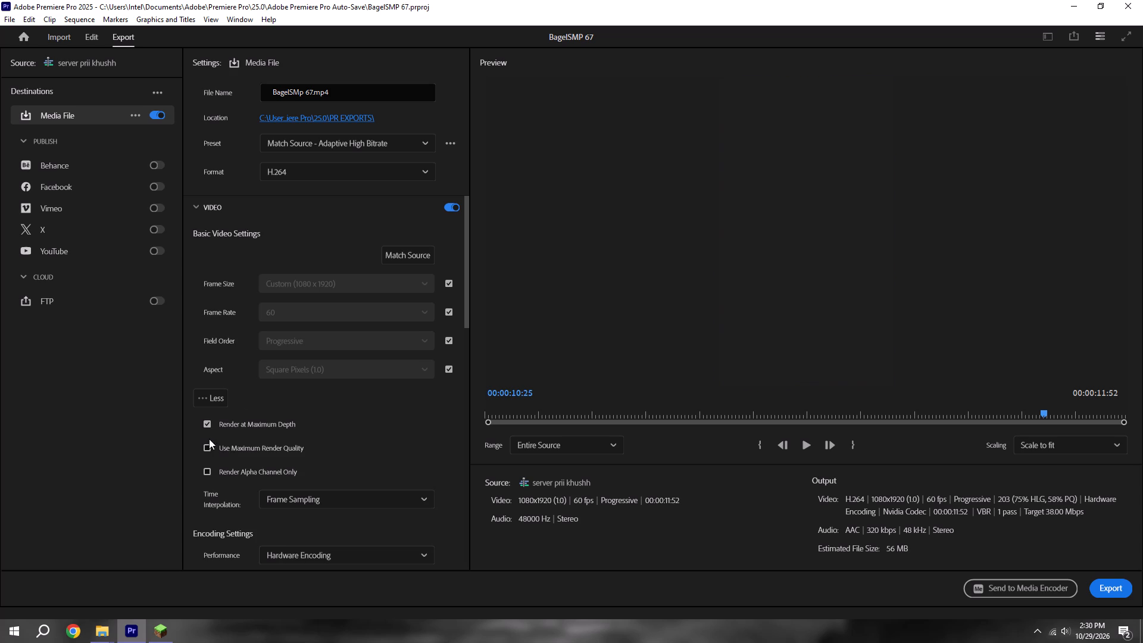
click(208, 441)
scroll(248, 443, down, 19)
scroll(248, 443, up, 1)
scroll(248, 443, down, 14)
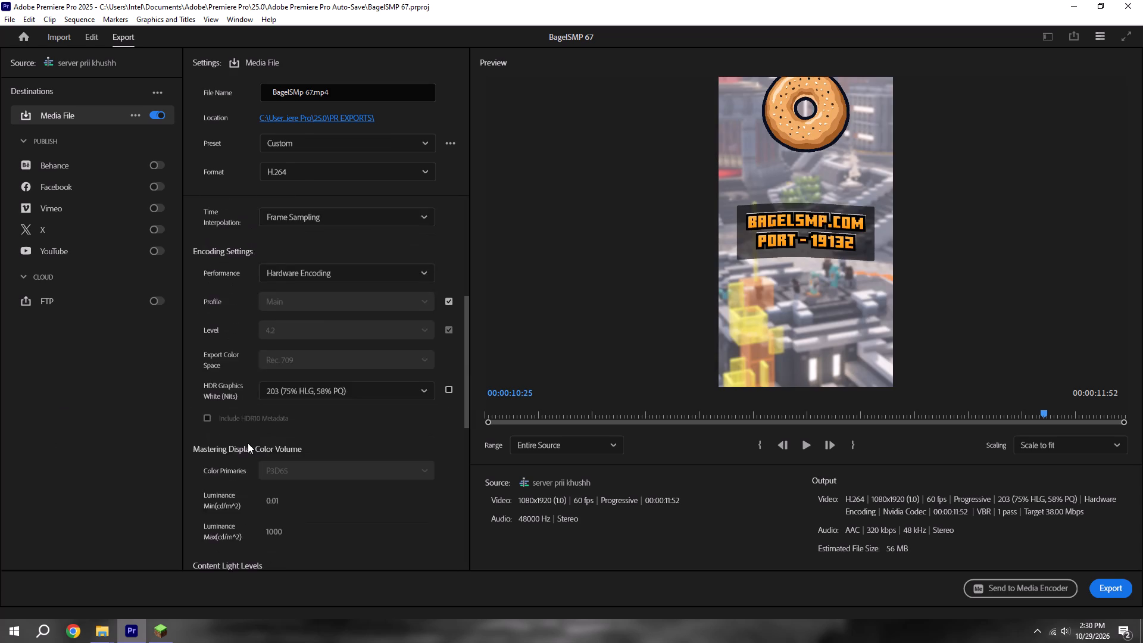
scroll(248, 443, down, 11)
drag(384, 502, 629, 511)
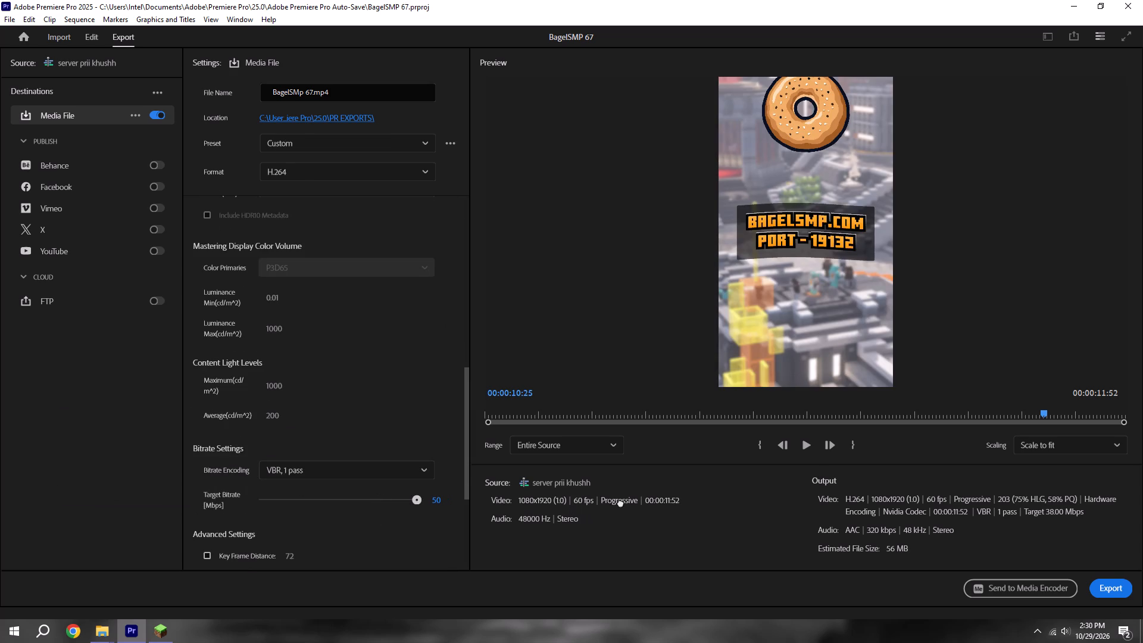
Export server prii khushh as an H.264 media file with the configured settings.
click(1110, 587)
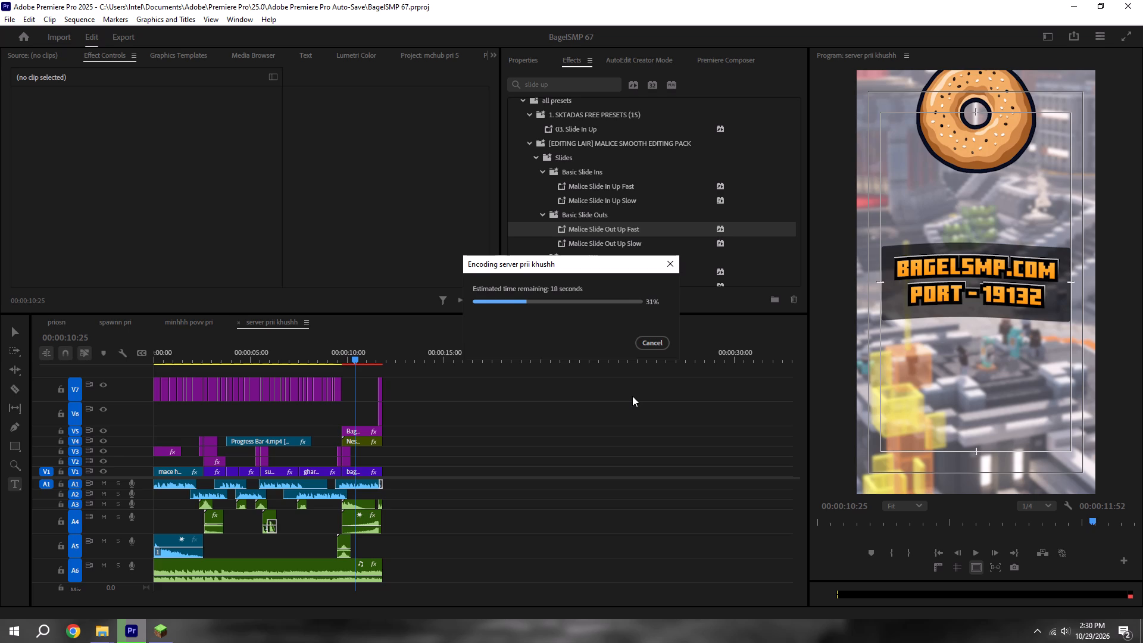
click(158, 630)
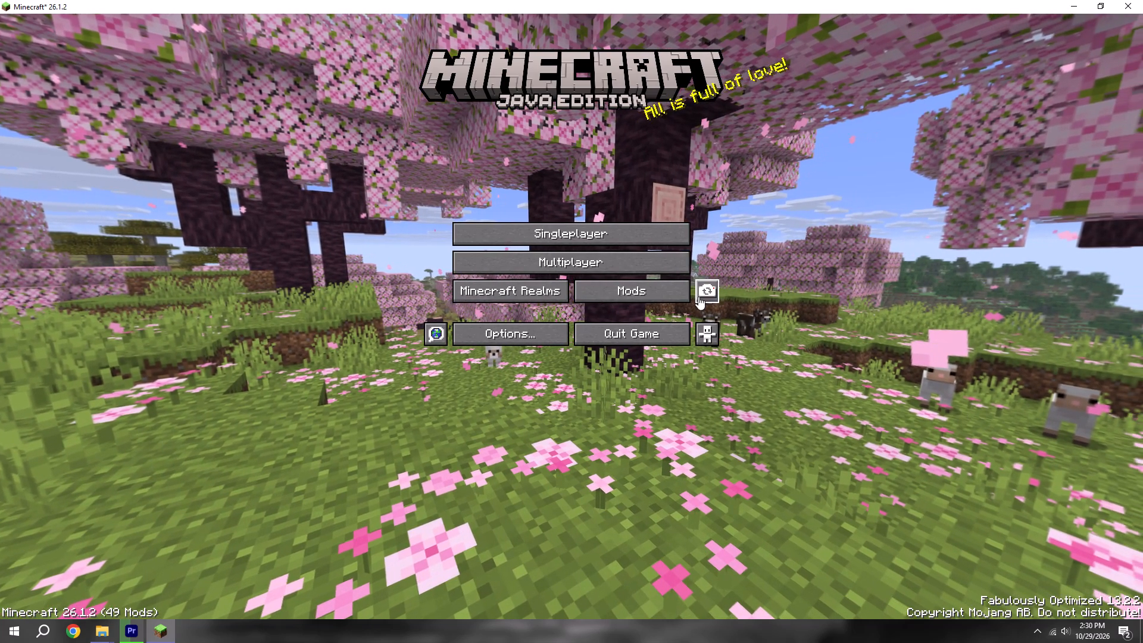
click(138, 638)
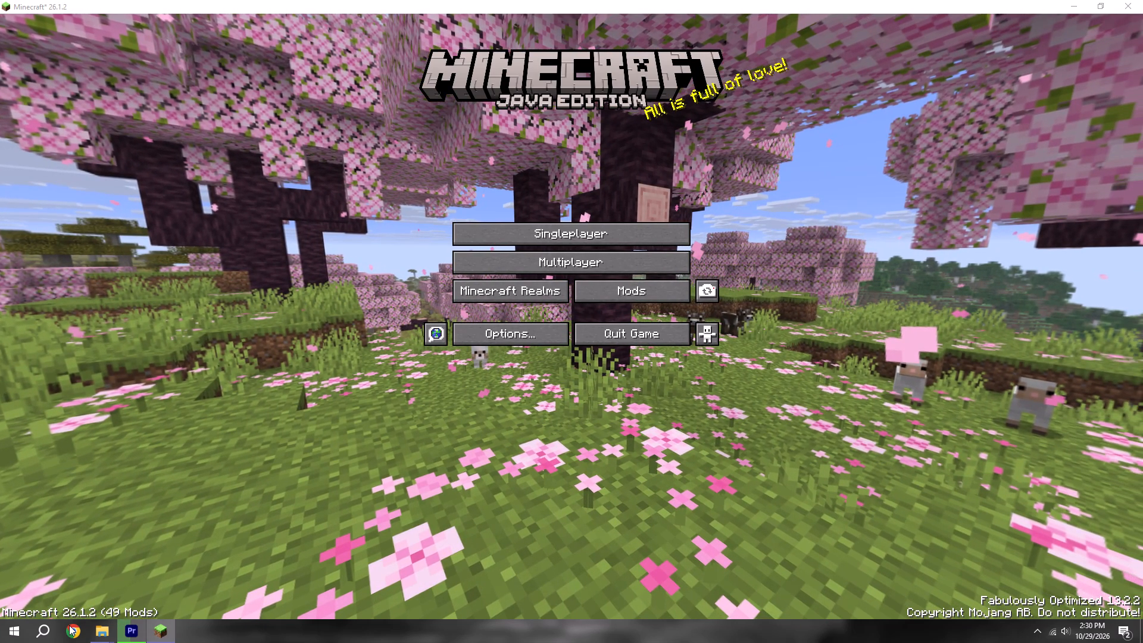
Switch to Google Chrome with the Zord profile and open the Google Drive home page.
click(56, 623)
click(70, 625)
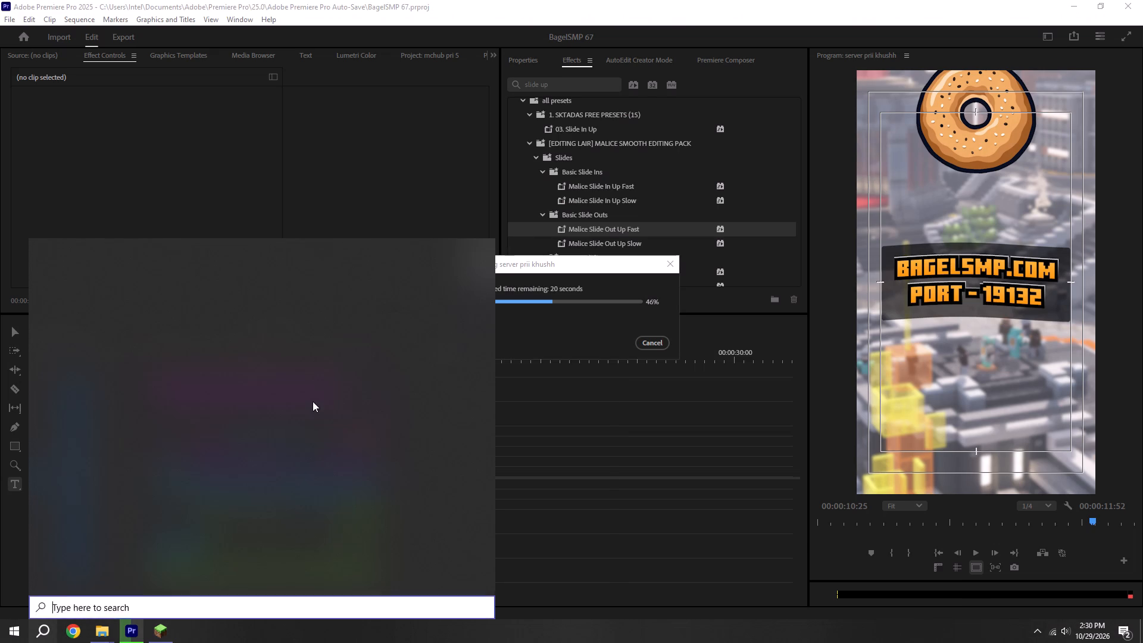
click(521, 422)
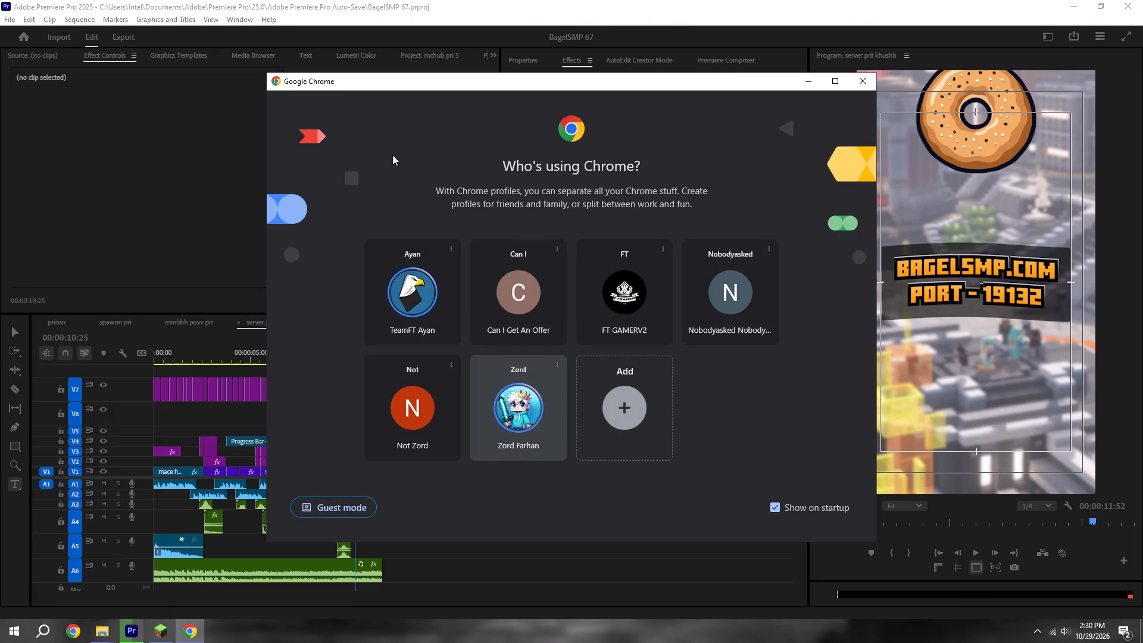
click(541, 400)
click(247, 33)
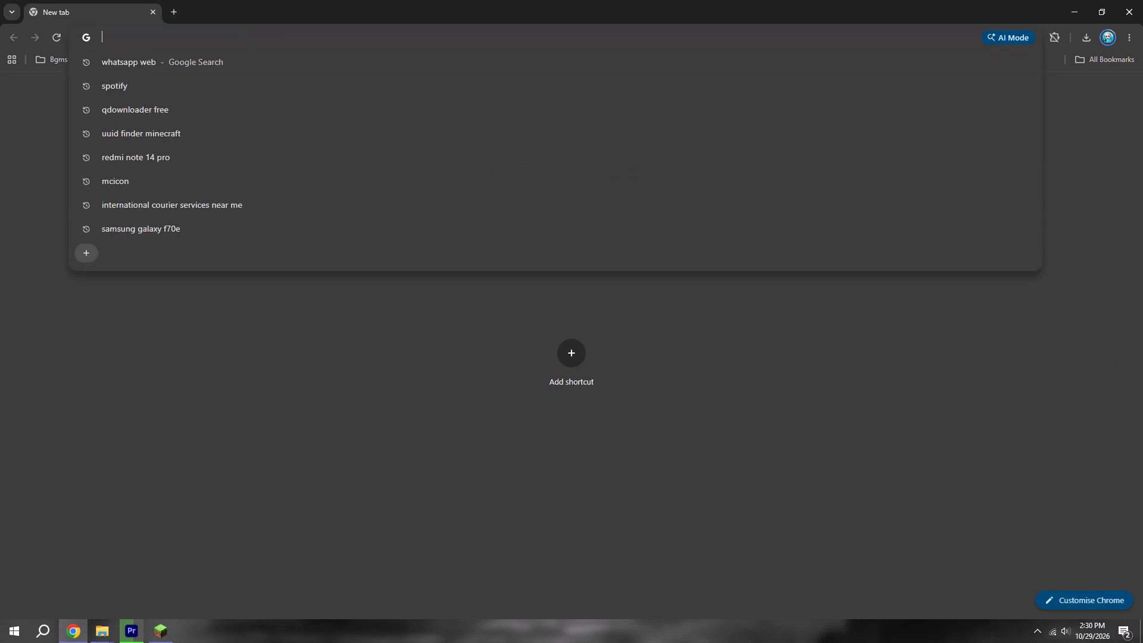
key(d)
text(ri)
click(228, 26)
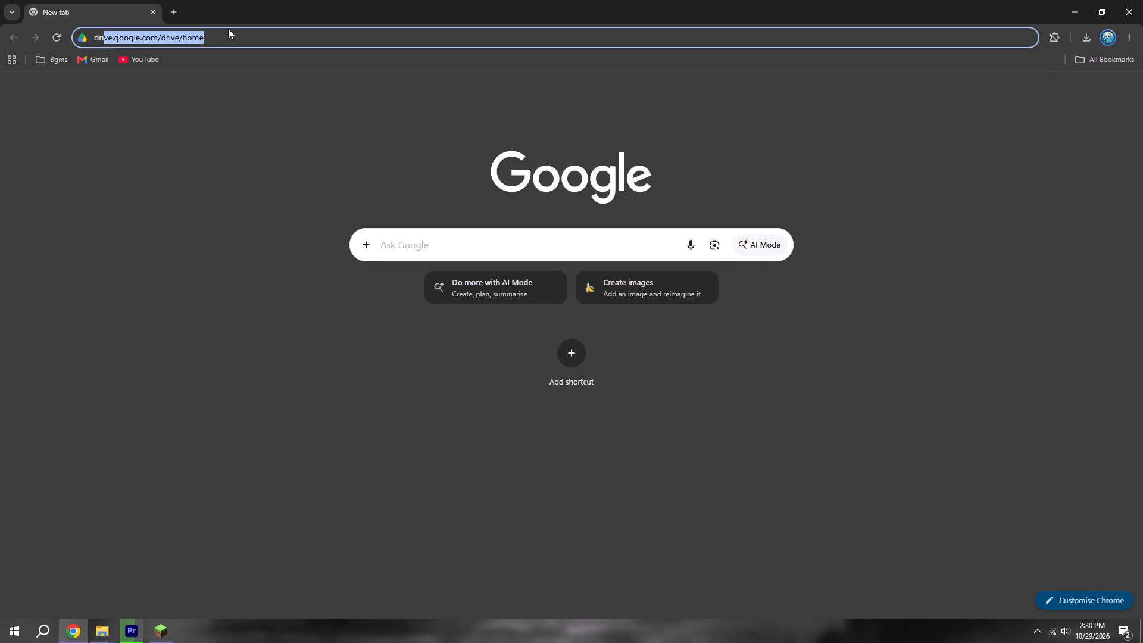
click(228, 29)
key(Return)
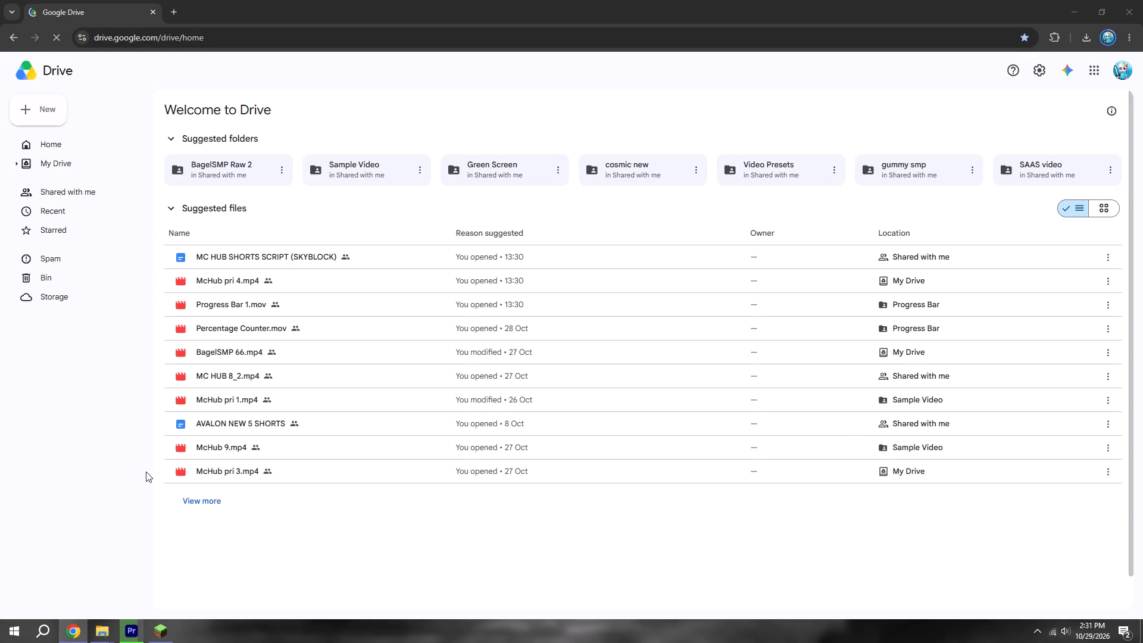
In File Explorer, browse to Documents > Adobe > Premiere Pro > 25.0 > PR EXPORTS to check the export files, and minimise the window.
click(607, 213)
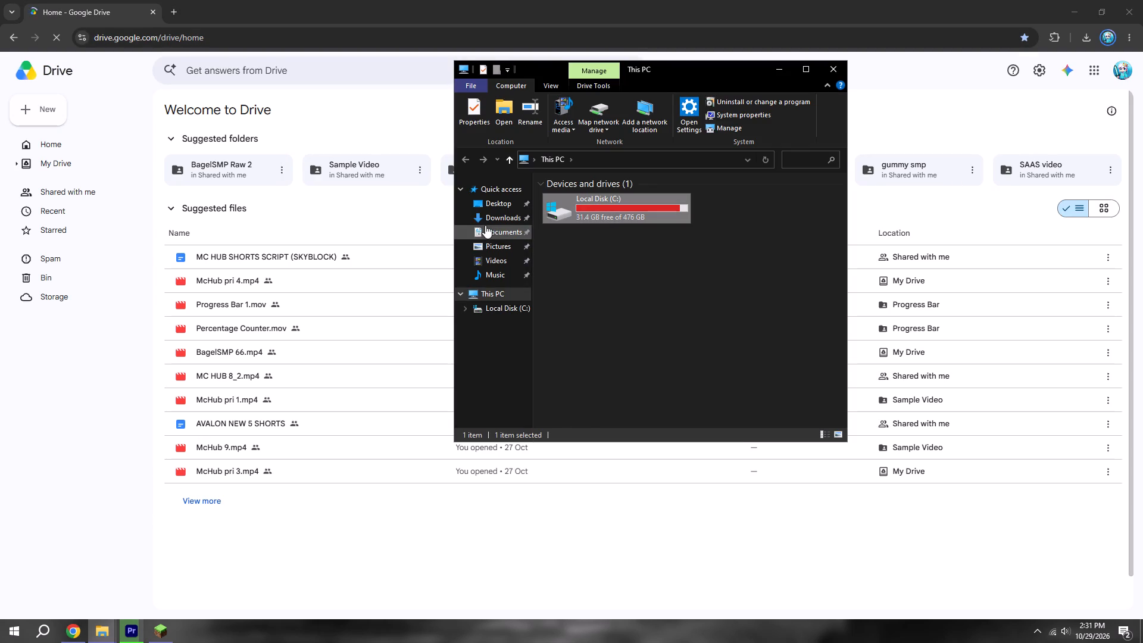
click(485, 225)
click(574, 189)
double_click(571, 194)
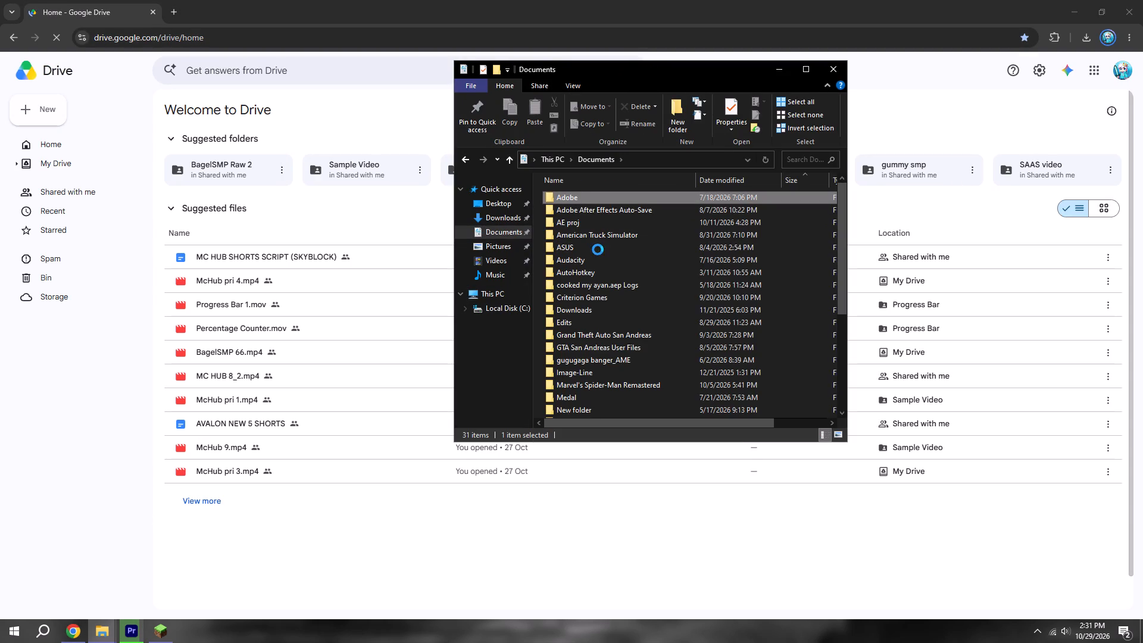
triple_click(585, 255)
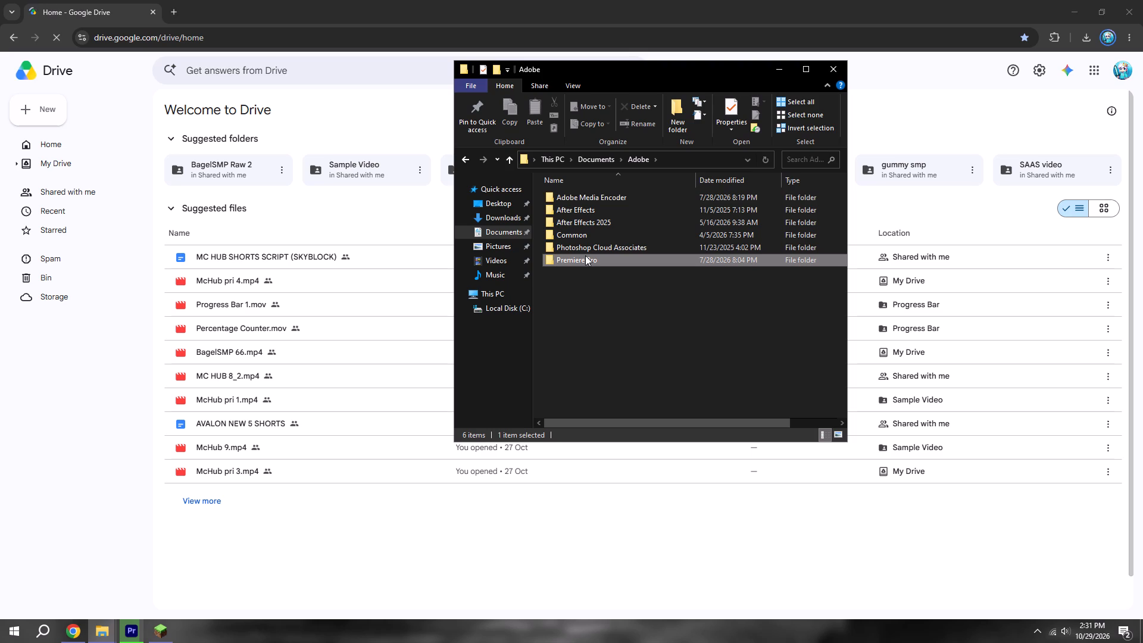
double_click(577, 194)
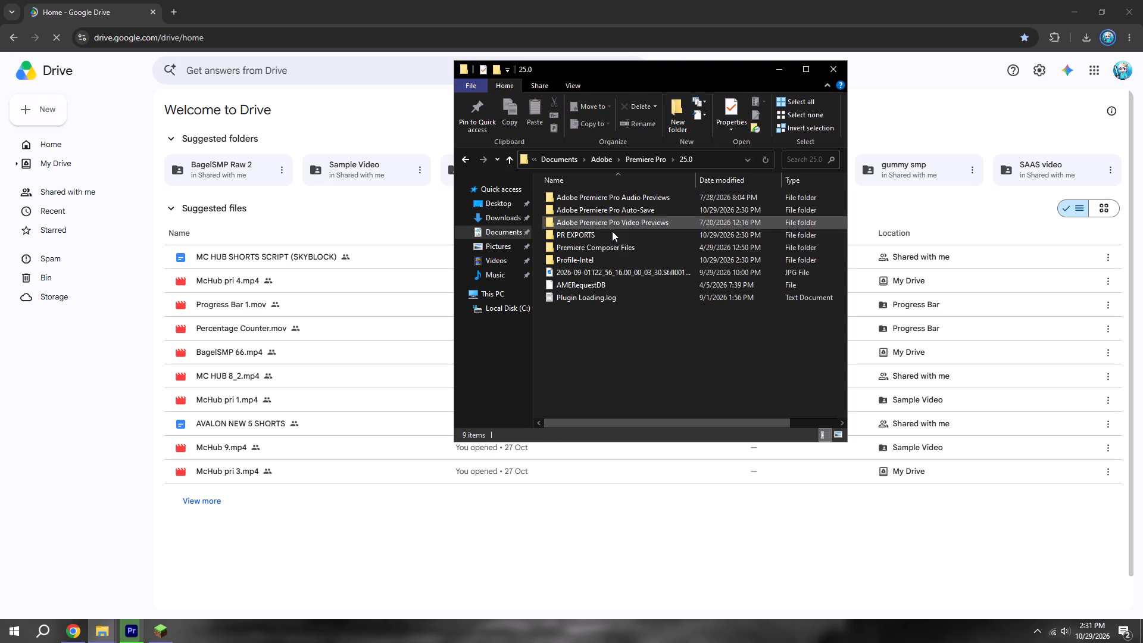
double_click(601, 230)
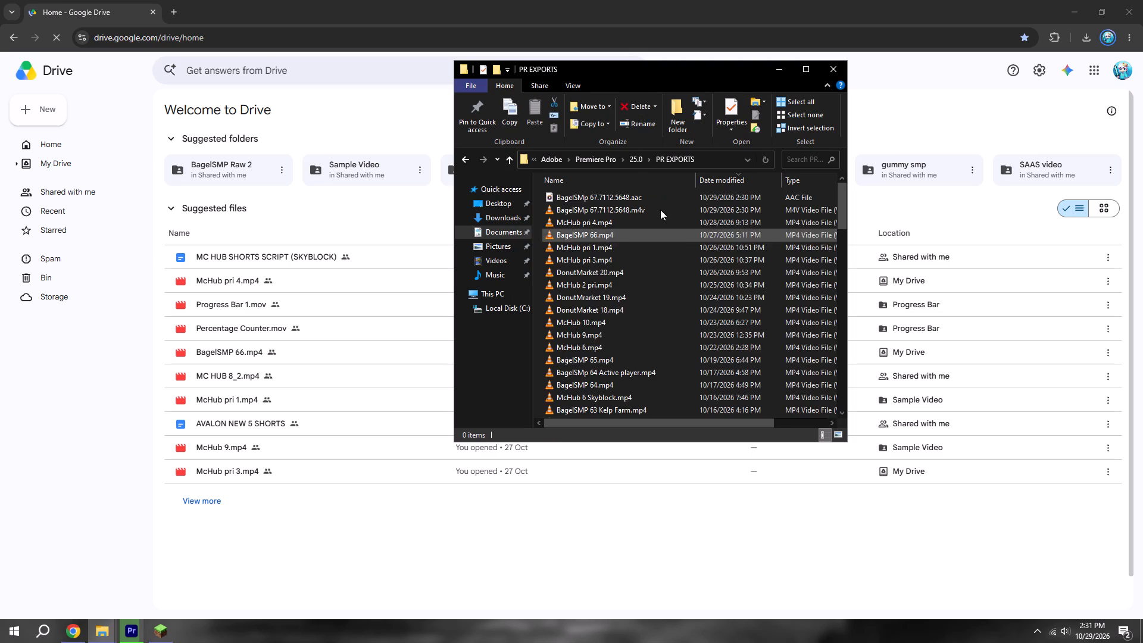
click(774, 73)
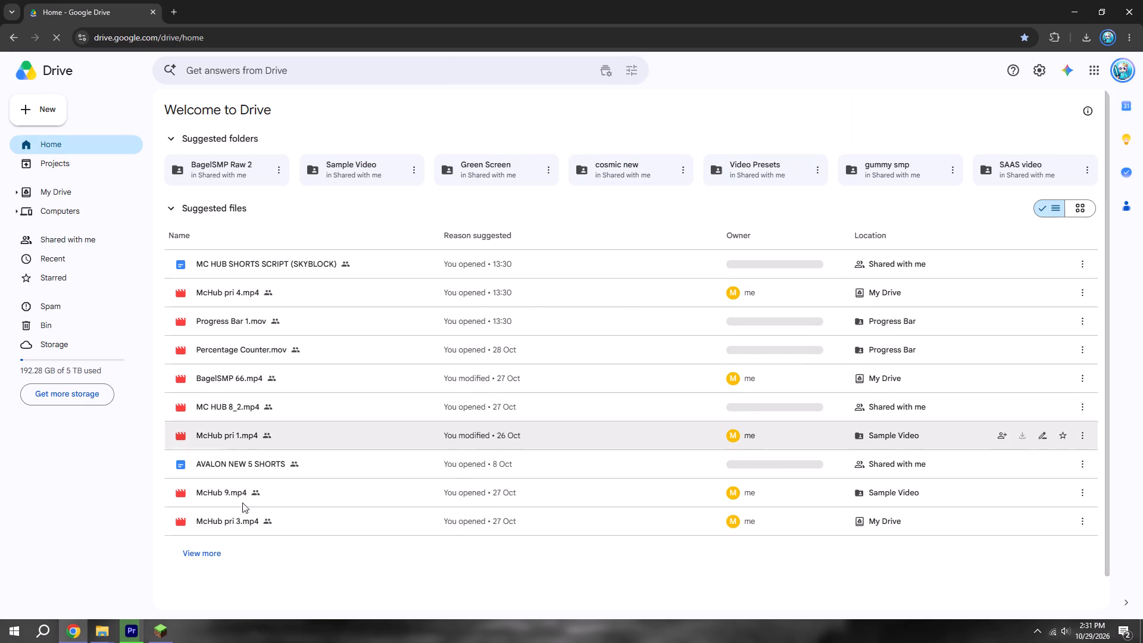
Return to Premiere Pro, save the BagelSMP 67 project and try to close the application.
click(141, 630)
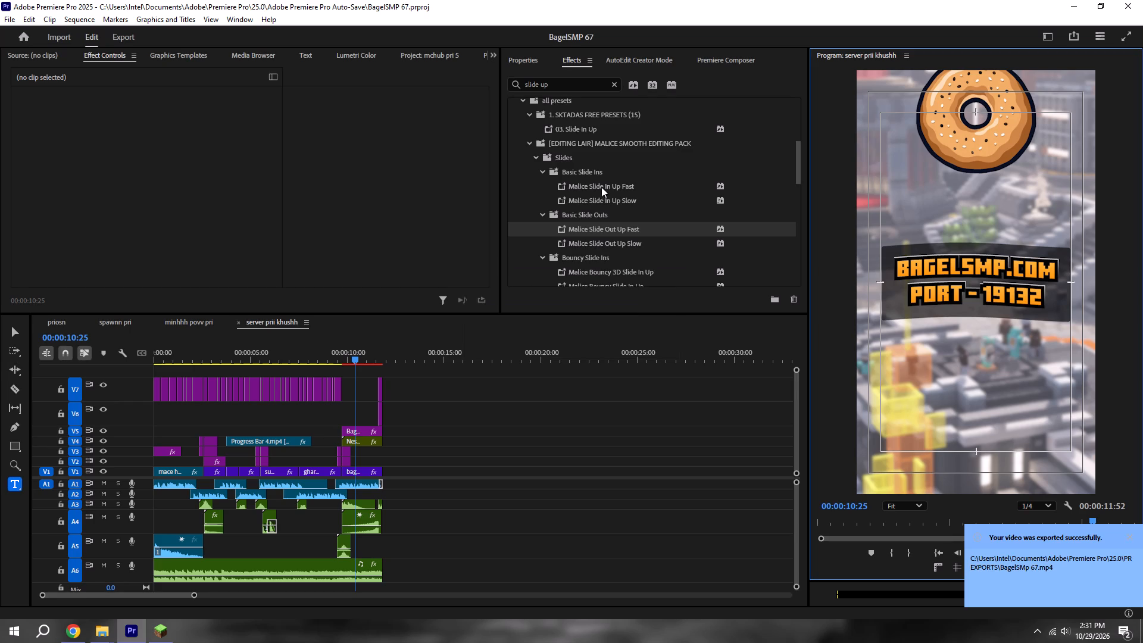
key(ctrl+s)
drag(583, 457, 591, 458)
key(ctrl+s)
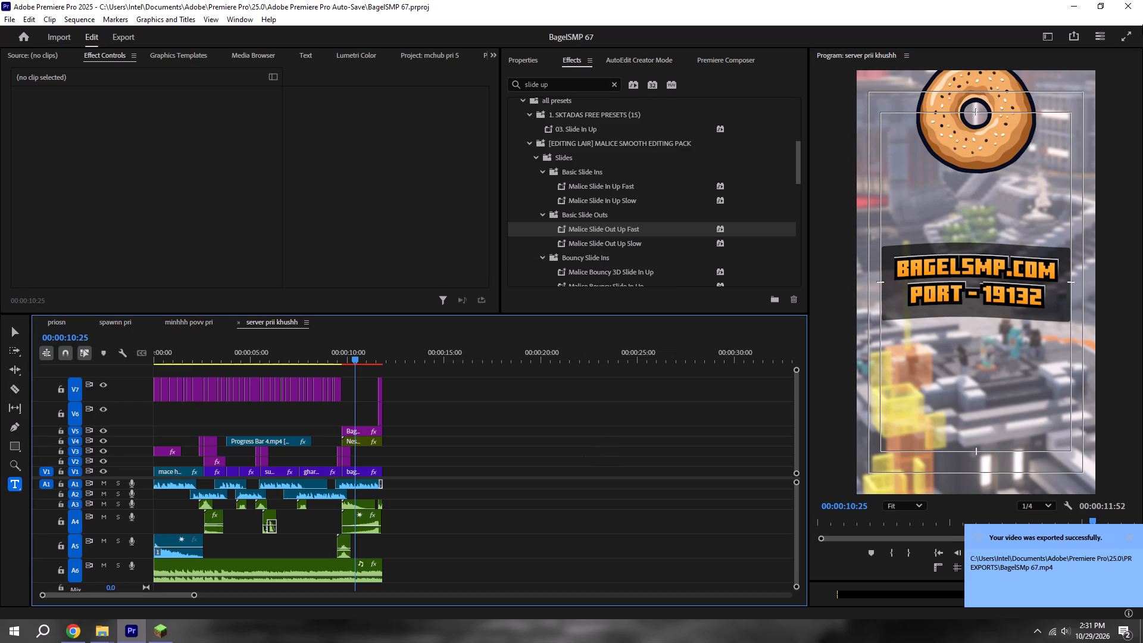
click(1126, 0)
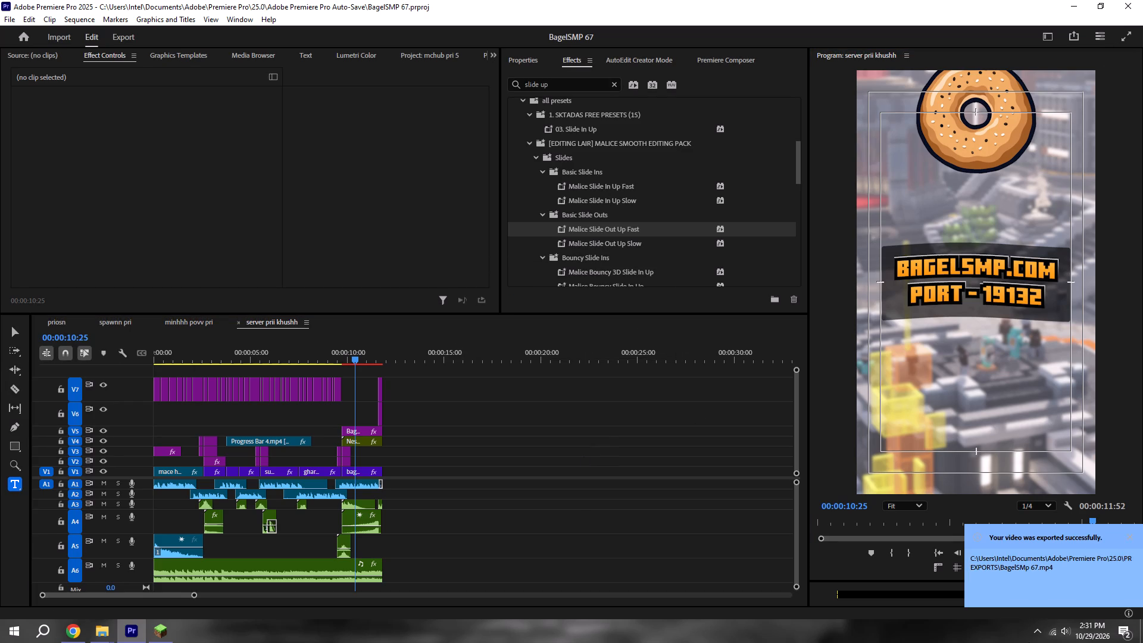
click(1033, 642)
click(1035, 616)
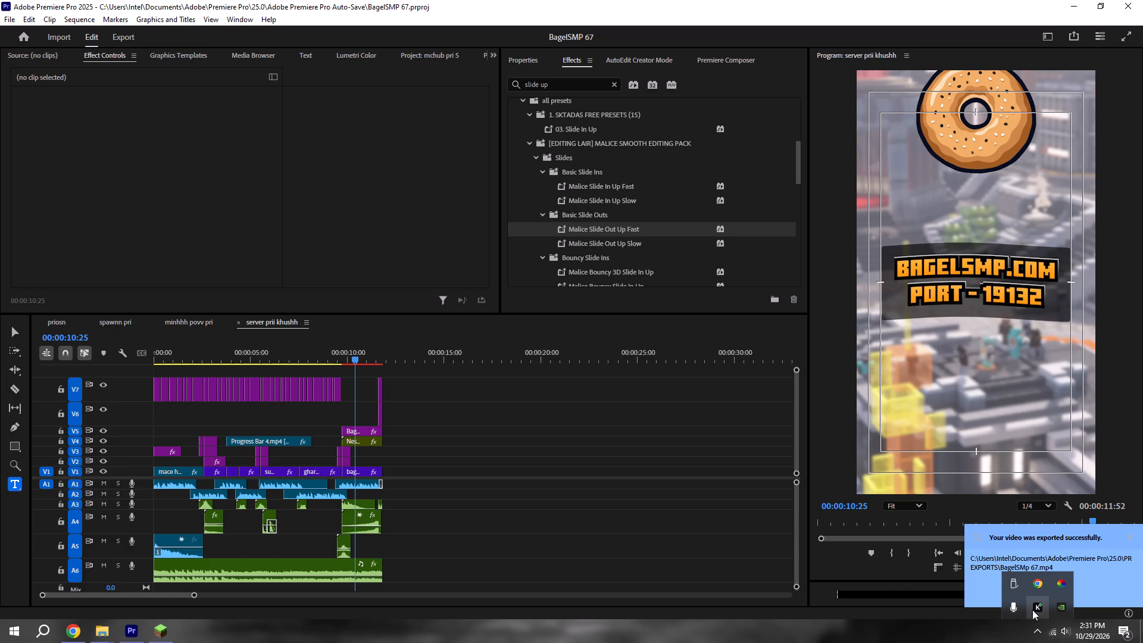